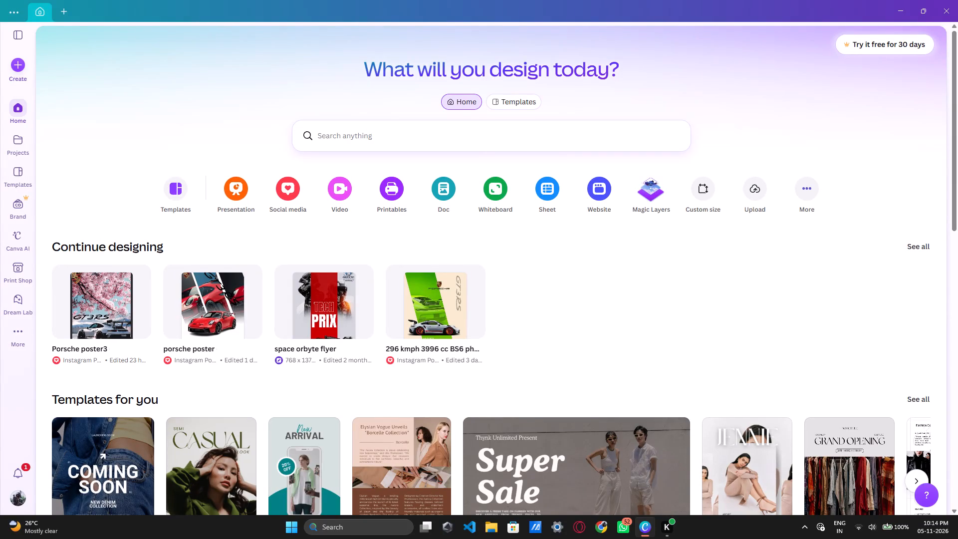
Create a blank Poster (A2, Portrait) design by finding the format with the search "poster", and collapse the side panel.
left_click(16, 62)
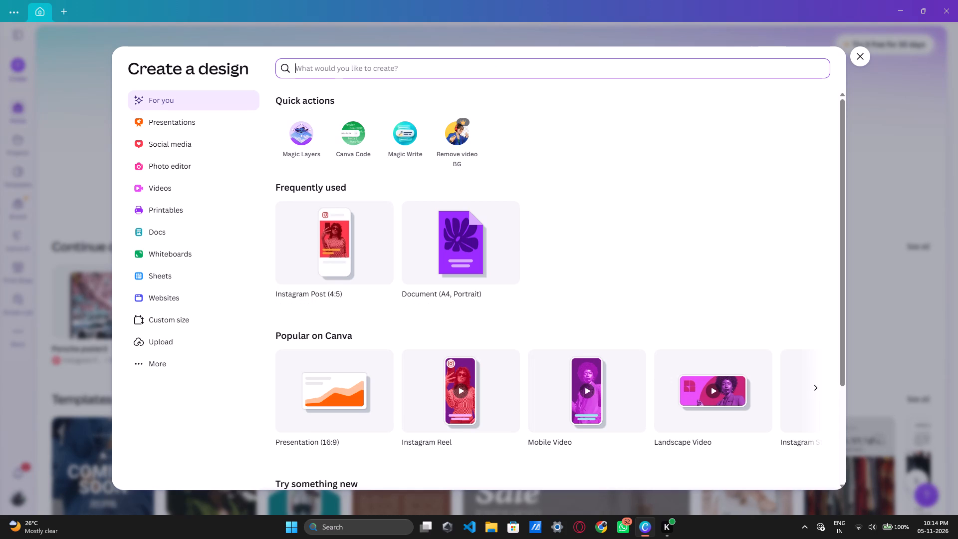
type("poster")
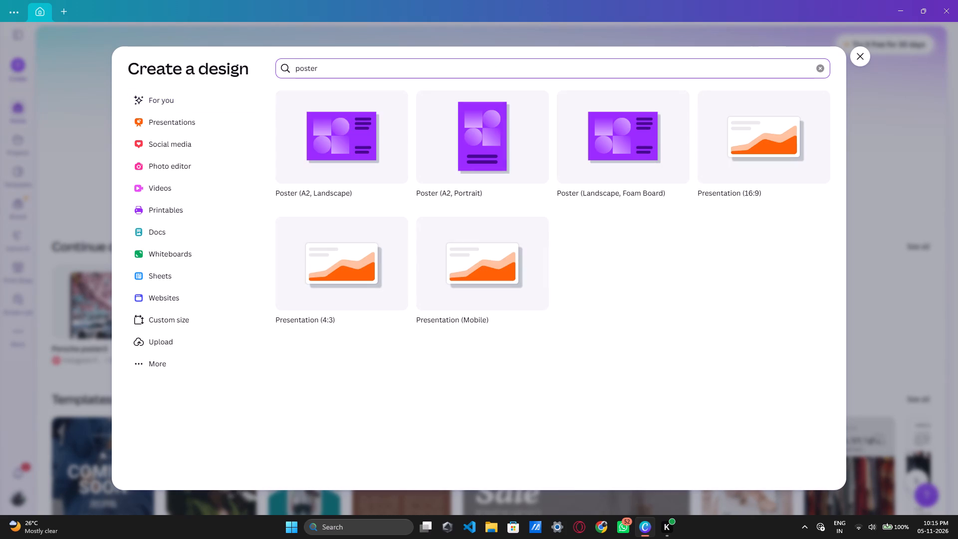
left_click(490, 161)
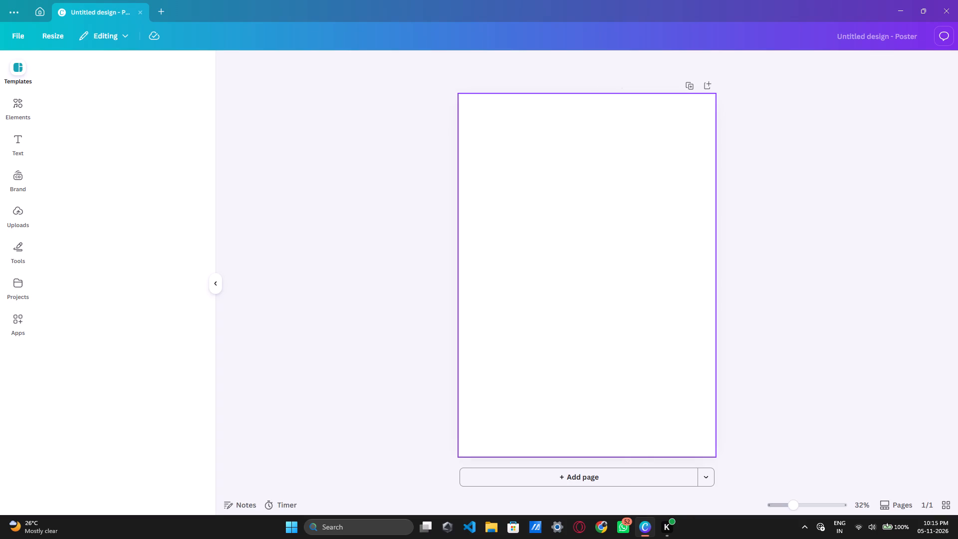
left_click_drag(216, 284, 221, 284)
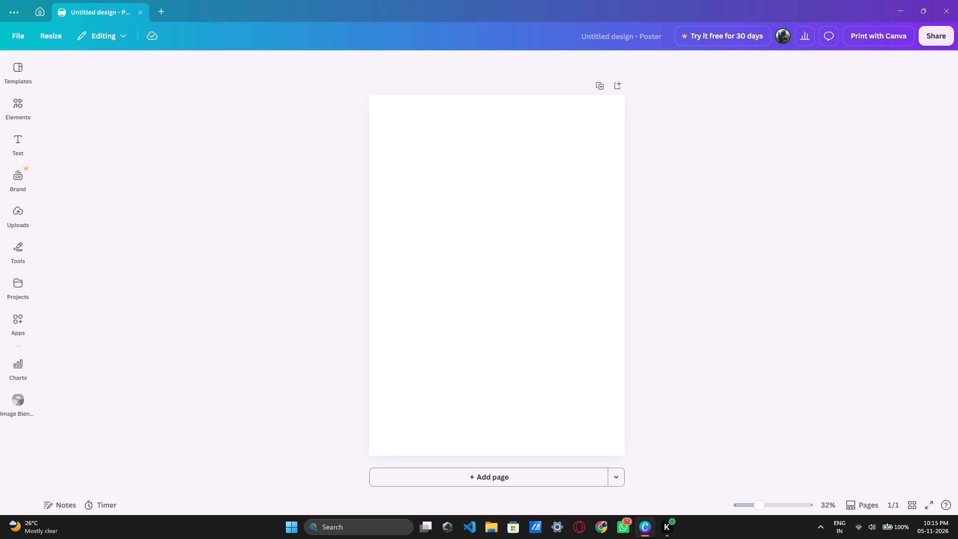
Search the elements library for "black grained".
left_click(15, 107)
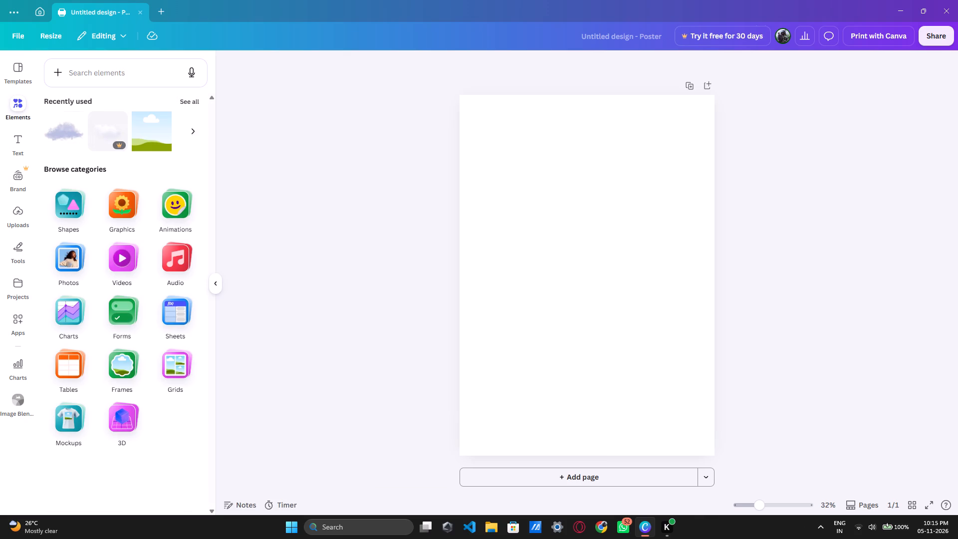
left_click(192, 127)
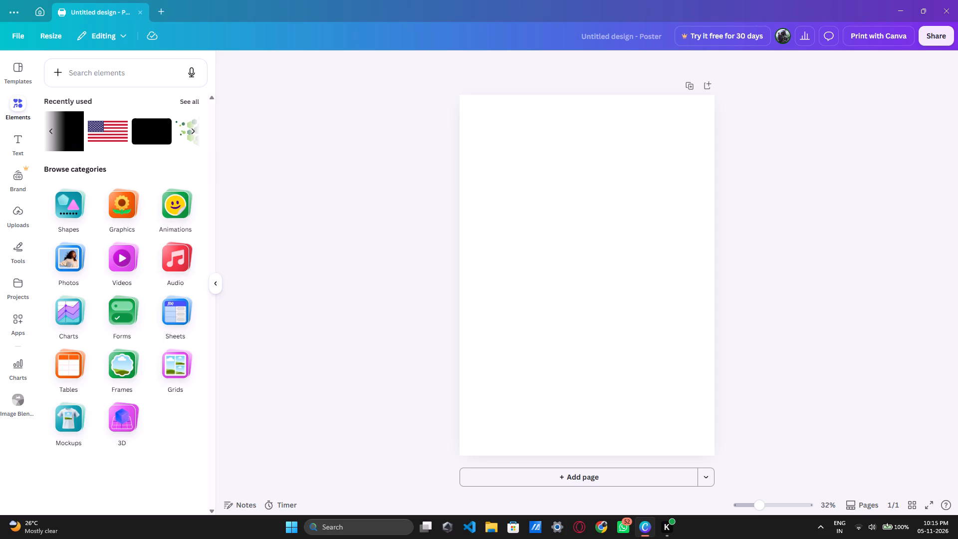
left_click(115, 74)
type("black grained")
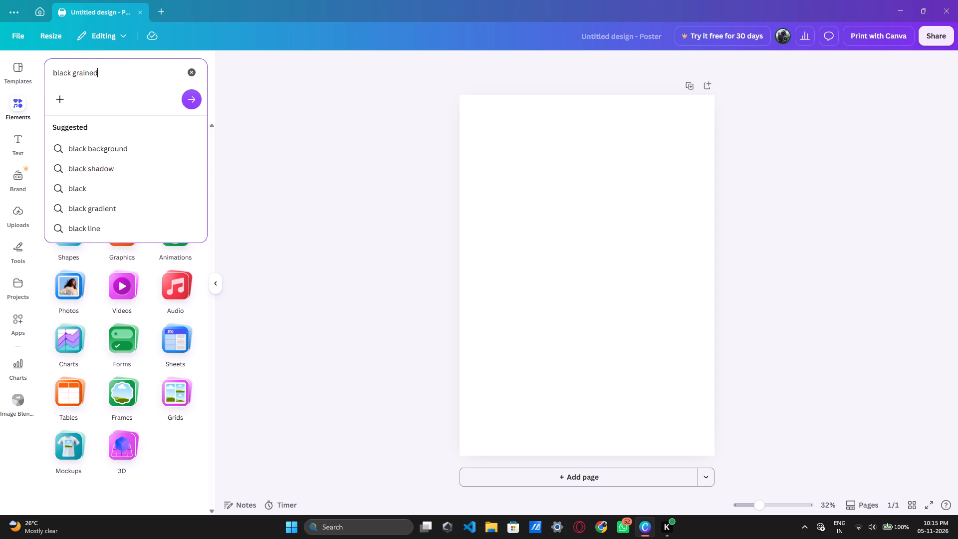
key("Return")
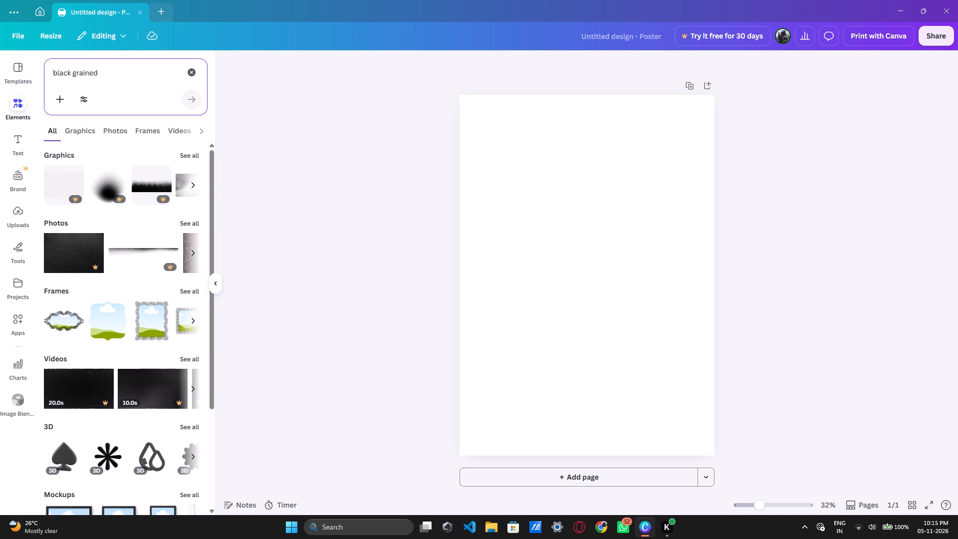
Switch to Google Chrome and search Google for images of a black grained texture background.
left_click(603, 526)
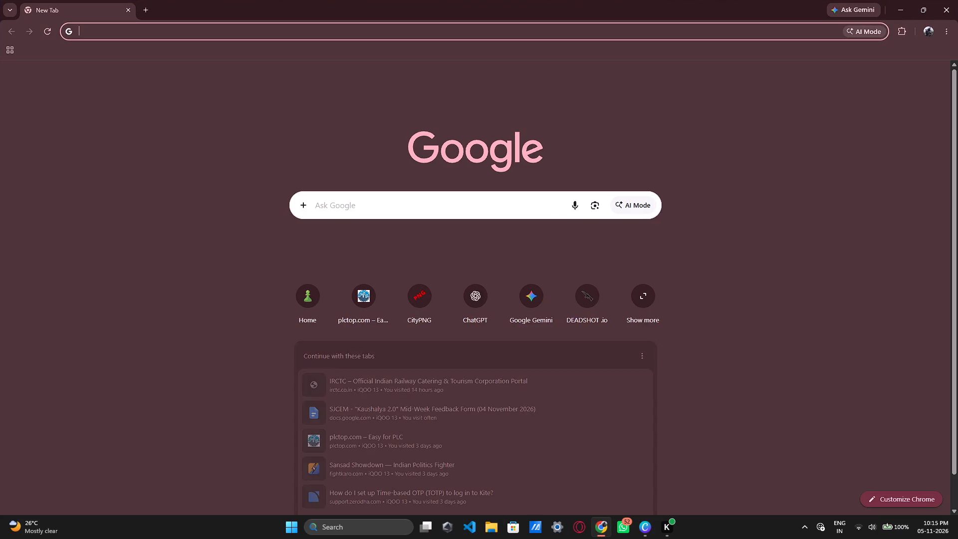
left_click(384, 203)
type("balck grainewd texture background")
key("Return")
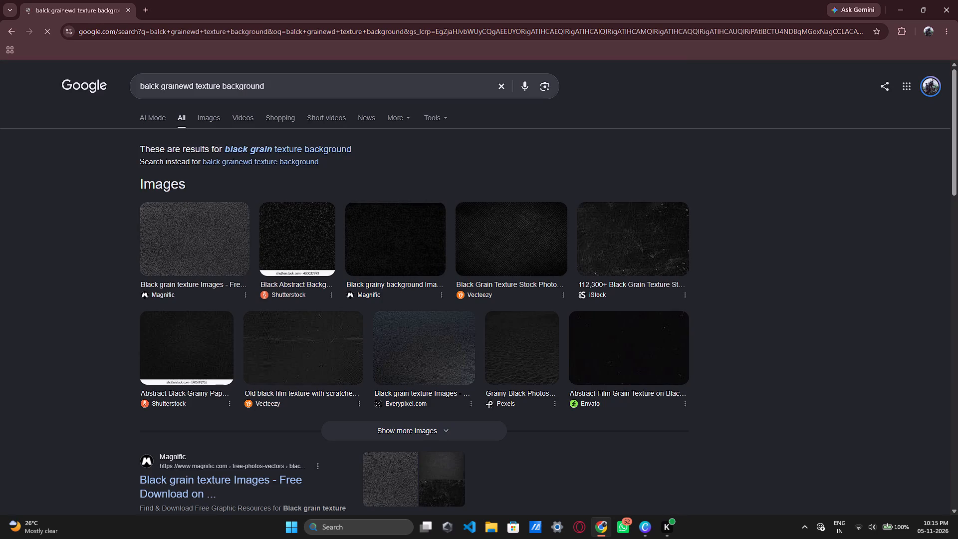
left_click(220, 120)
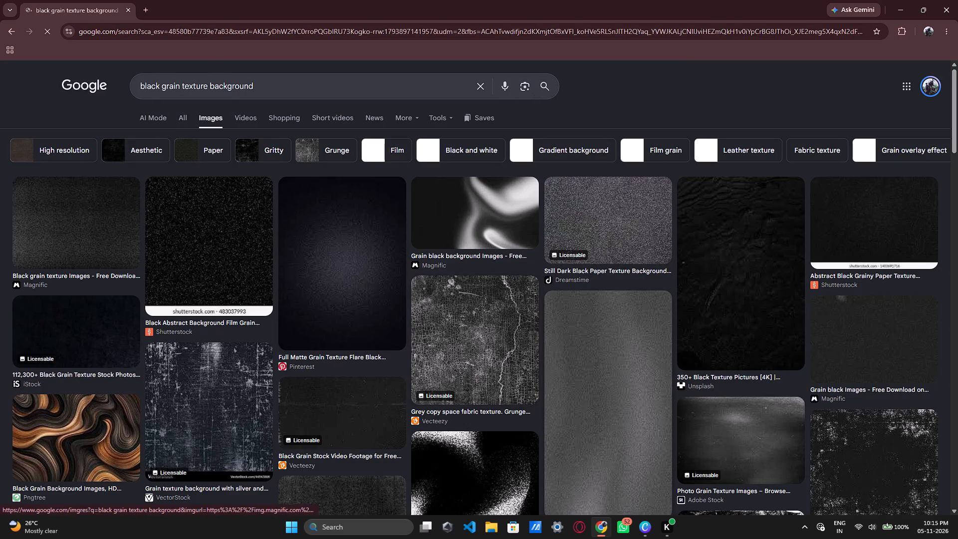
Browse the black grain texture images and visit the iStock source page of the dark navy-black texture.
scroll(729, 329, "down", 5)
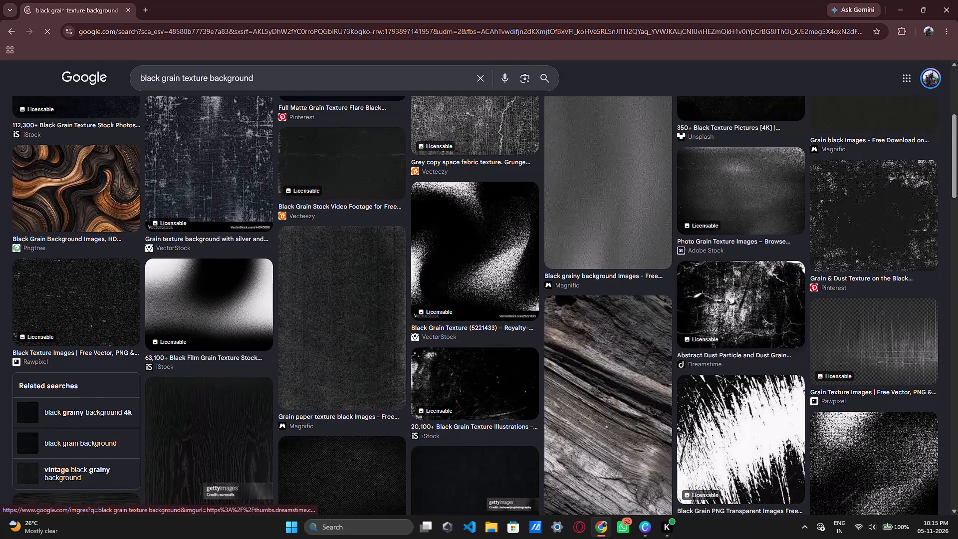
scroll(729, 330, "down", 10)
scroll(729, 330, "up", 15)
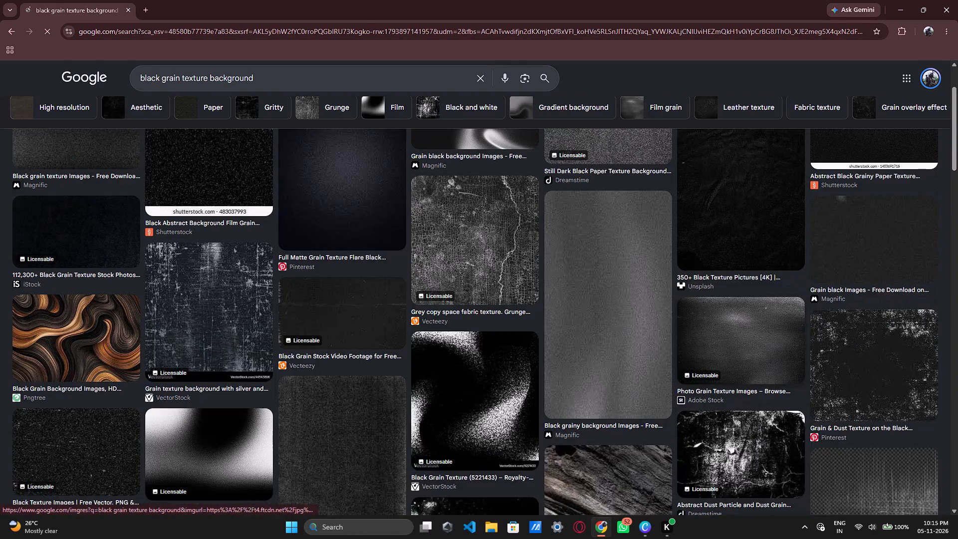
scroll(729, 330, "up", 3)
left_click(83, 320)
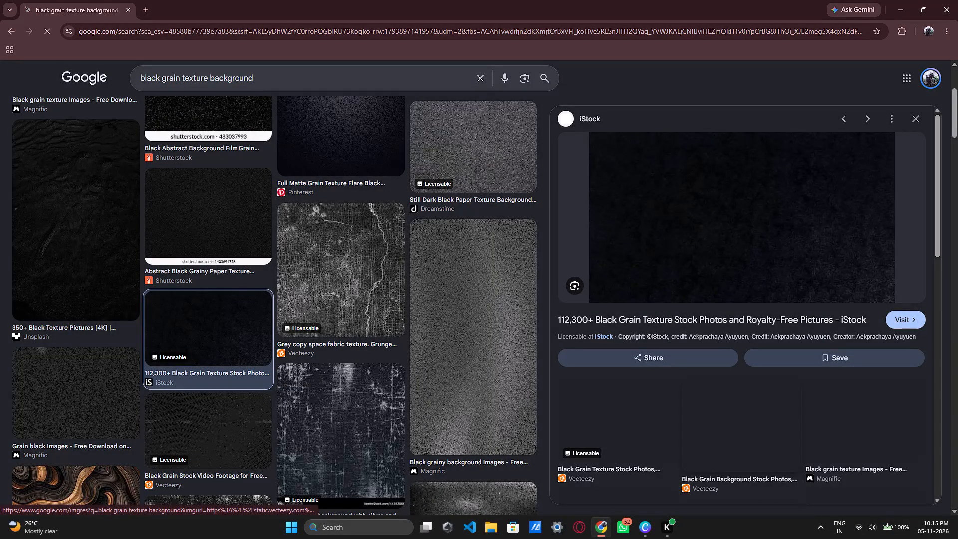
left_click(891, 321)
Switch to File Explorer and create a folder named "plc and scada systems" in Downloads.
left_click(483, 525)
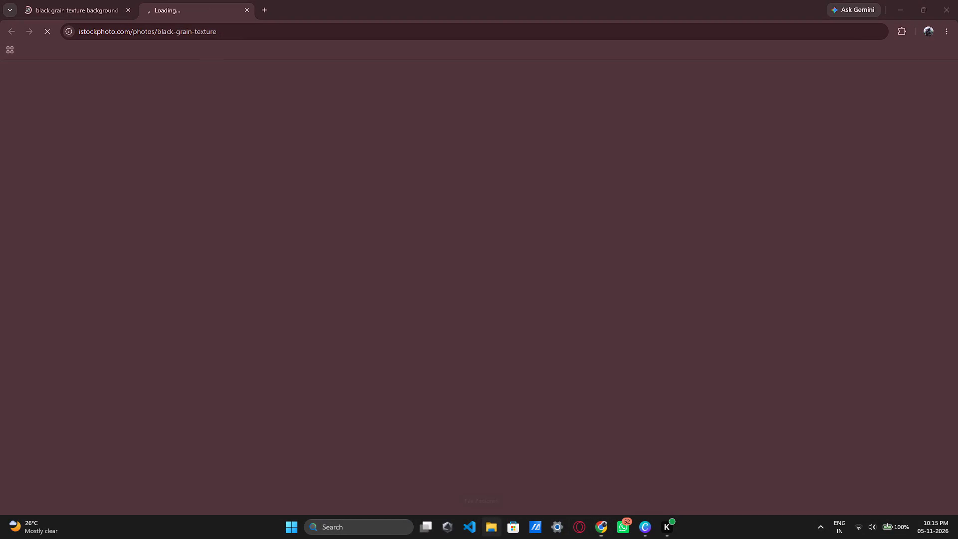
left_click(25, 114)
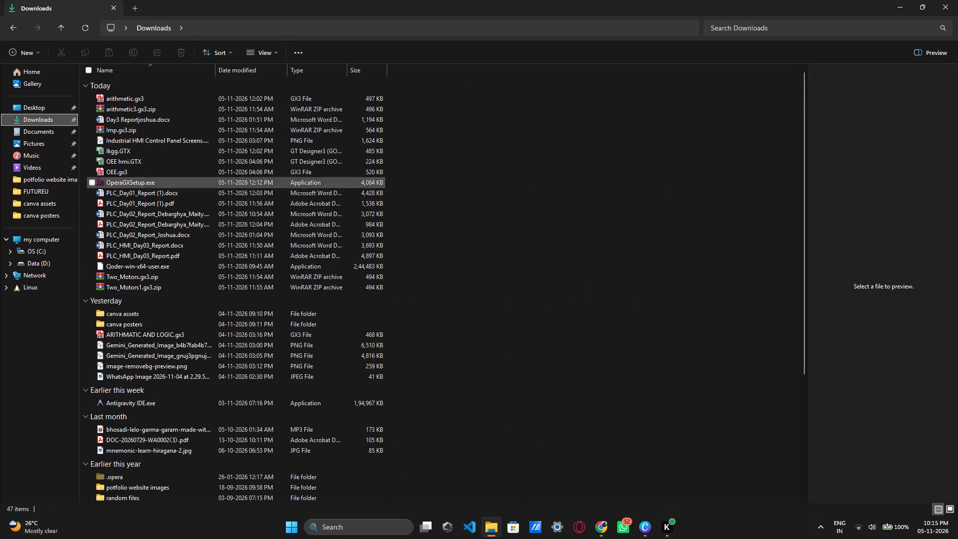
scroll(238, 266, "up", 3)
scroll(238, 265, "down", 4)
scroll(190, 236, "up", 4)
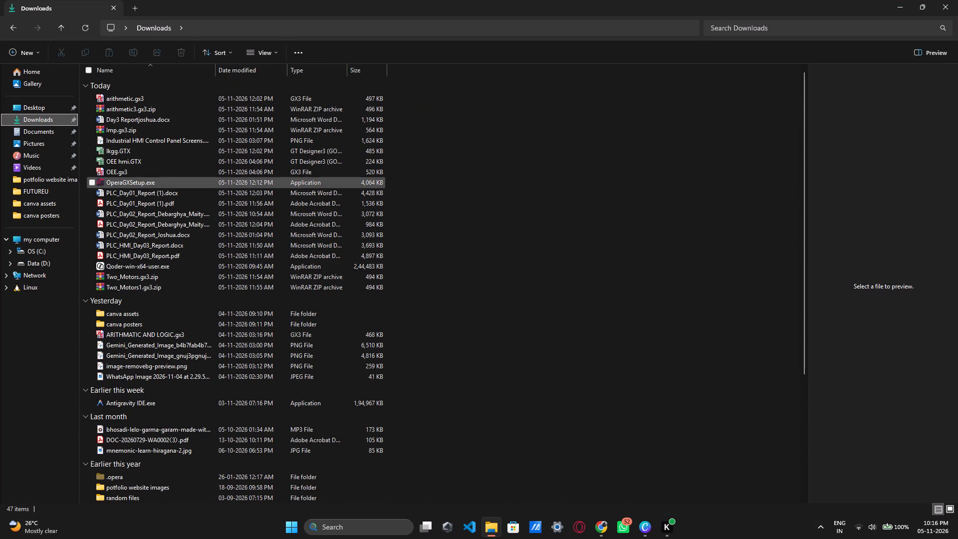
right_click(521, 254)
left_click(562, 313)
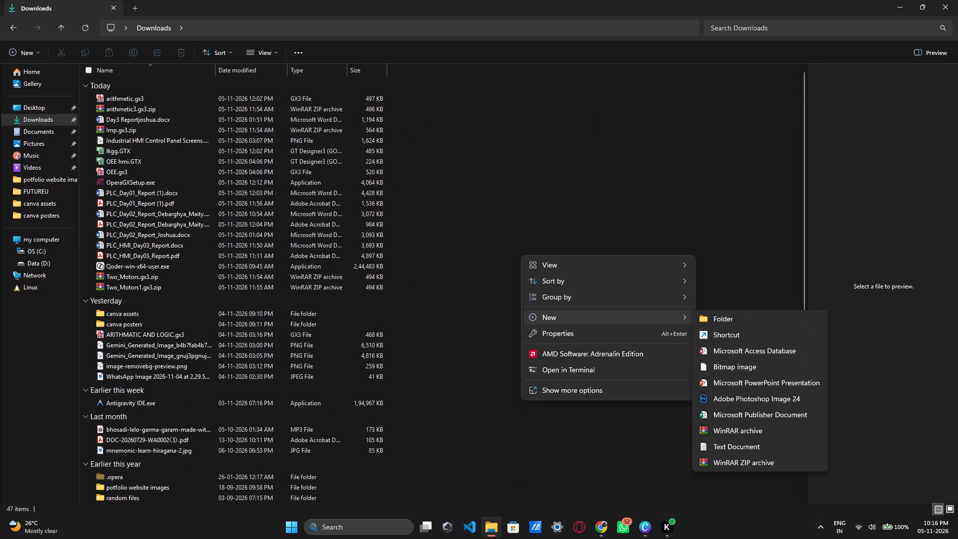
left_click(696, 315)
key("BackSpace")
key("BackSpace")
key("BackSpace")
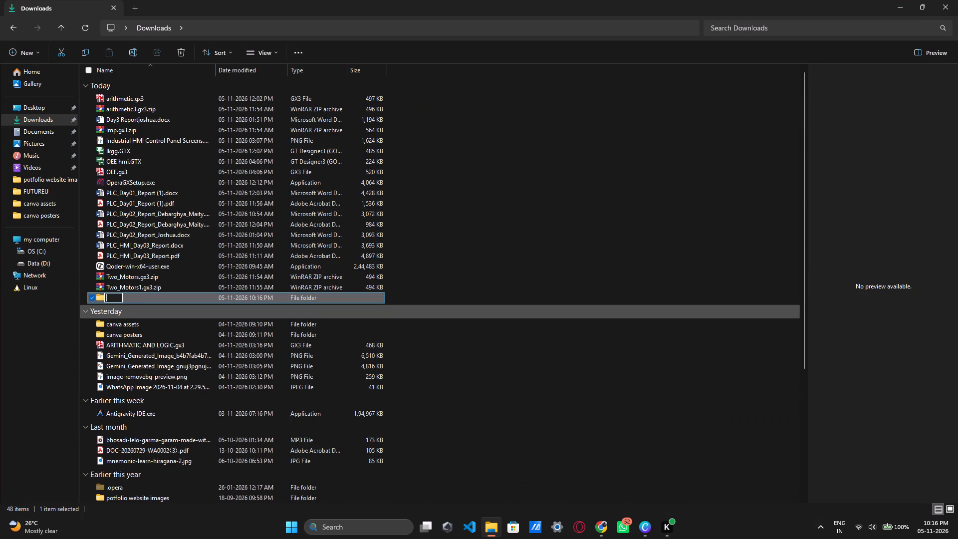
type("plc and scada sys")
type("tems")
key("Return")
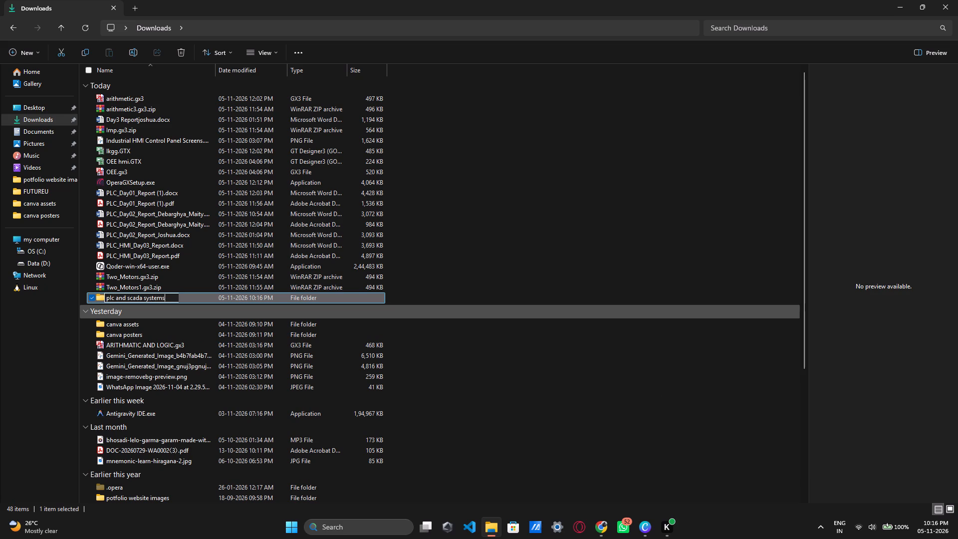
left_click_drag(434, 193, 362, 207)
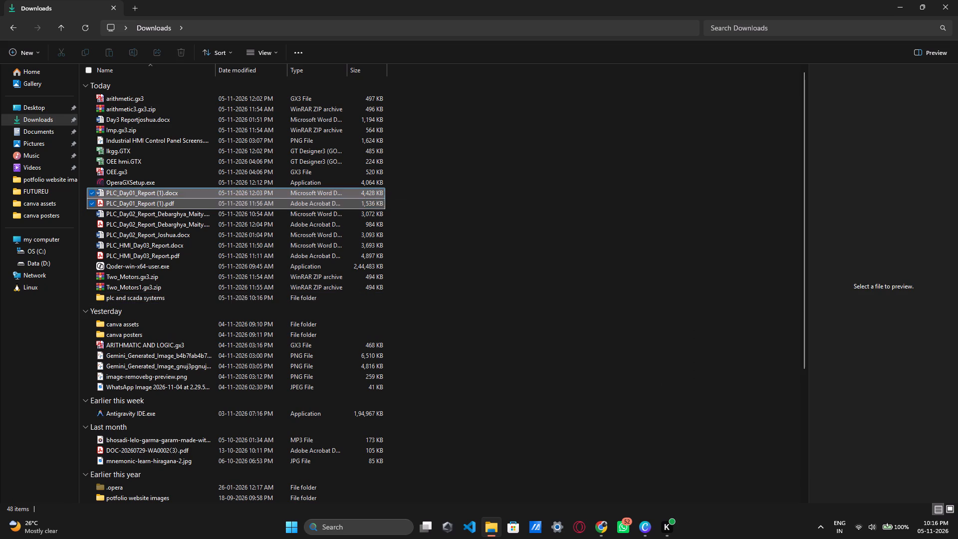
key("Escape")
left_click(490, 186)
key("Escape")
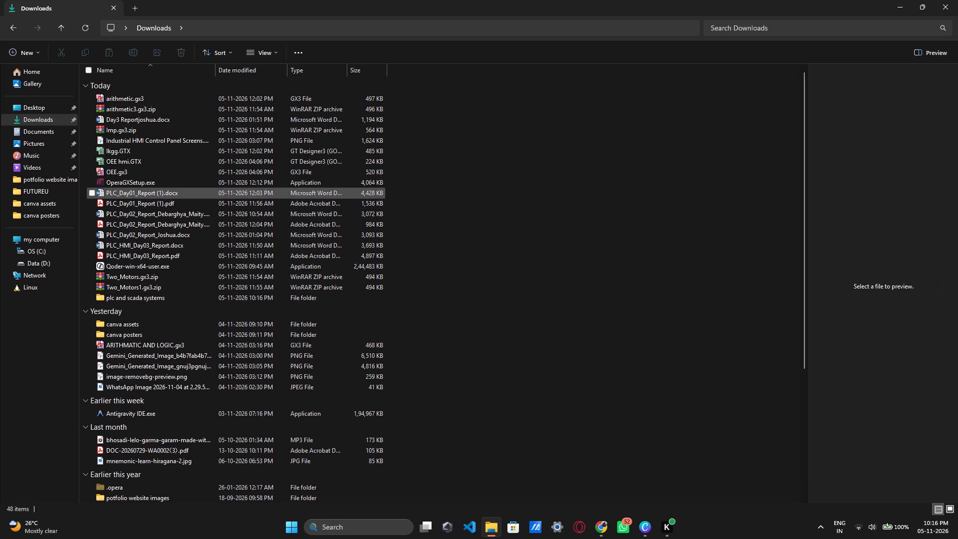
Delete OperaGXSetup.exe from Downloads.
left_click(165, 187)
right_click(165, 187)
left_click(320, 202)
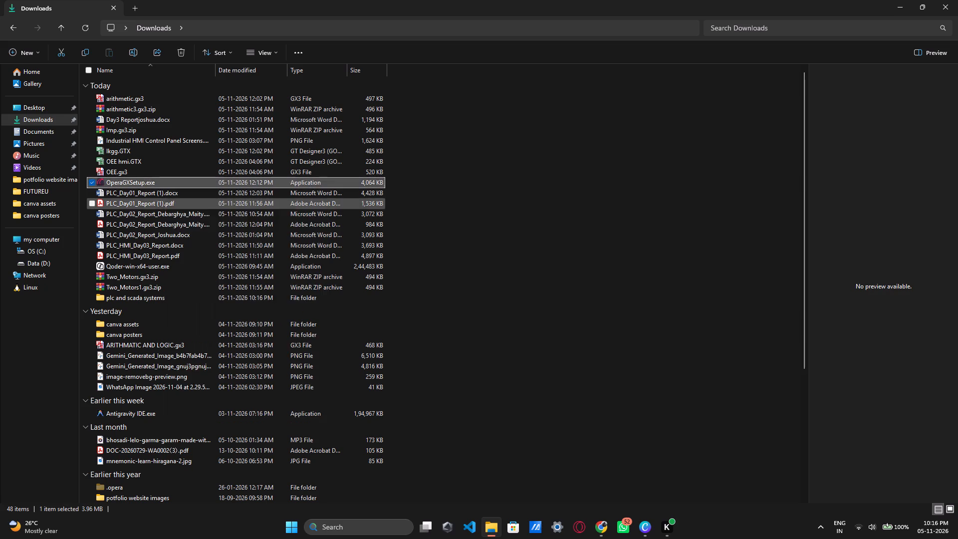
Move the seven PLC report files, from PLC_Day01_Report (1).docx to PLC_HMI_Day03_Report.pdf, into the "plc and scada systems" folder.
left_click(412, 184)
left_click_drag(396, 184, 209, 243)
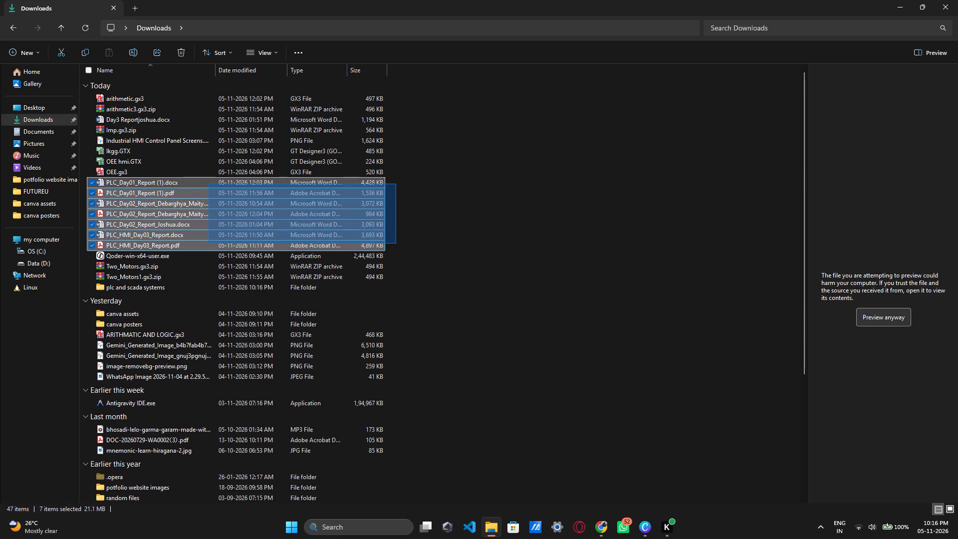
left_click_drag(209, 243, 207, 243)
left_click_drag(170, 243, 178, 280)
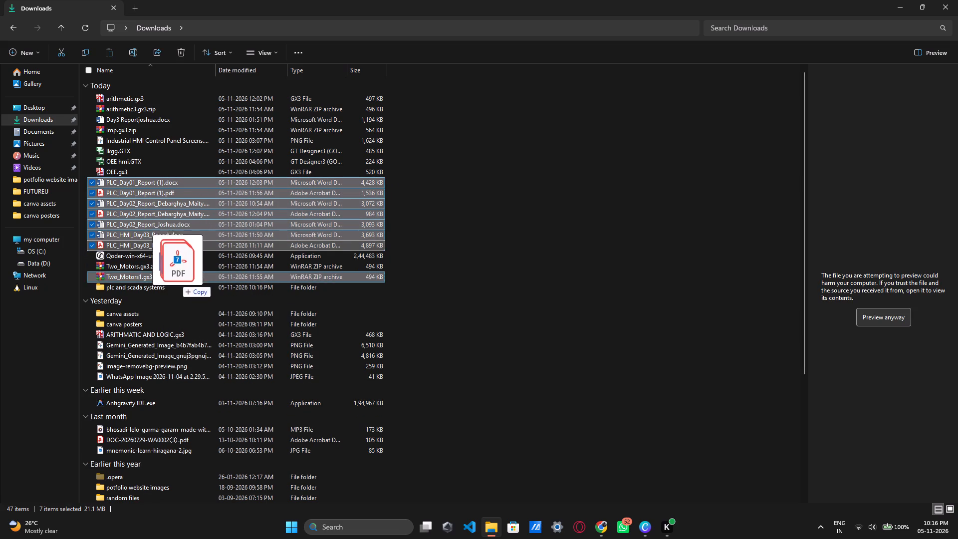
left_click_drag(178, 280, 178, 285)
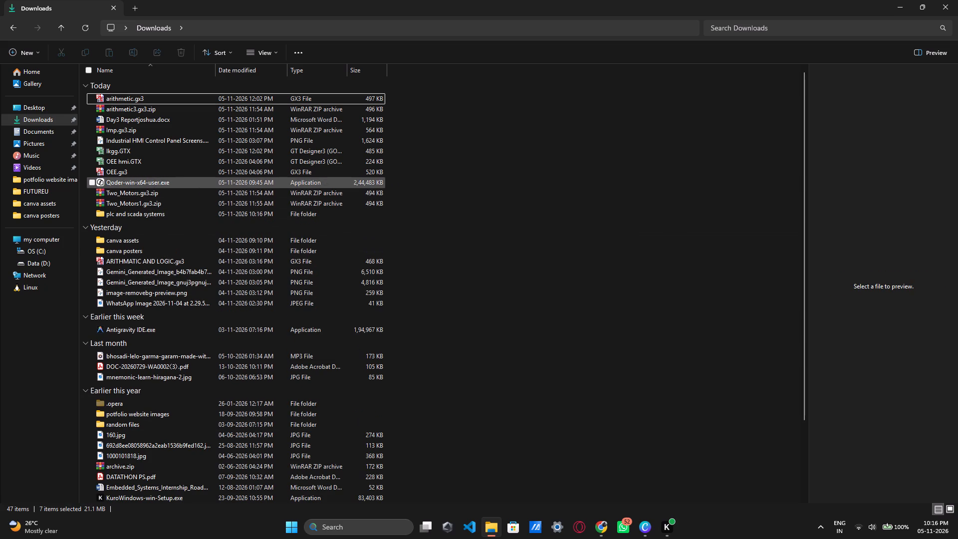
Move Two_Motors.gx3.zip and Two_Motors1.gx3.zip into the "plc and scada systems" folder.
left_click_drag(413, 190, 338, 202)
left_click_drag(332, 202, 206, 101)
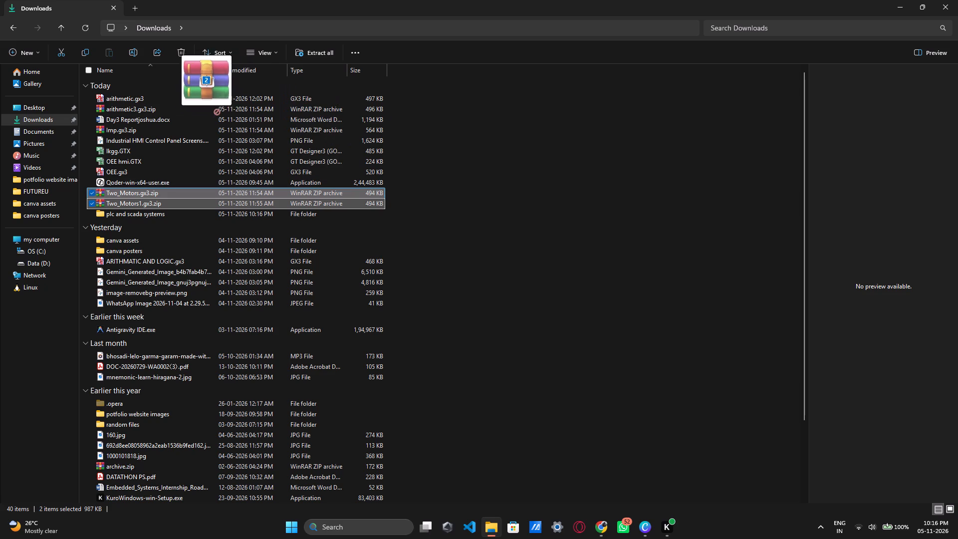
left_click_drag(206, 101, 169, 210)
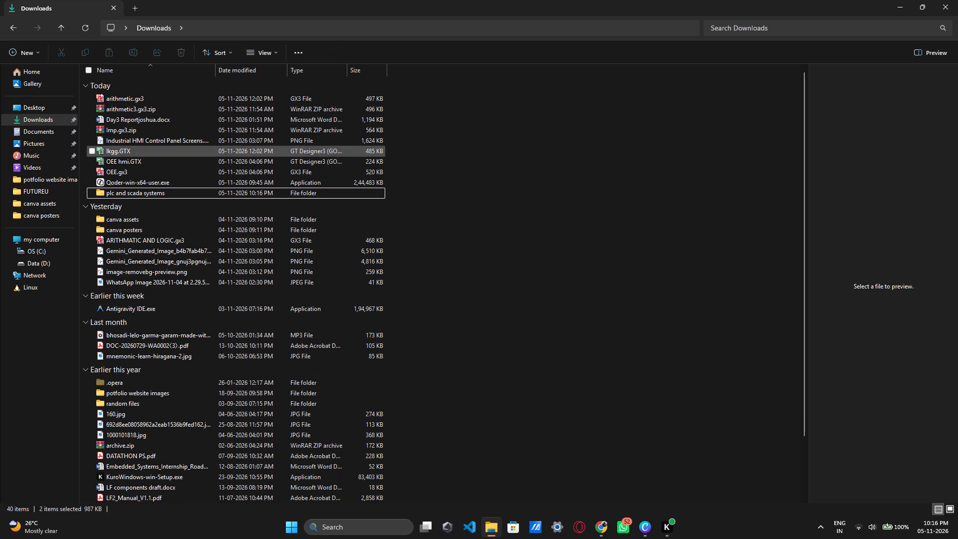
Move today's eight files from arithmetic.gx3 through OEE.gx3 into the "plc and scada systems" folder.
left_click_drag(409, 96, 224, 162)
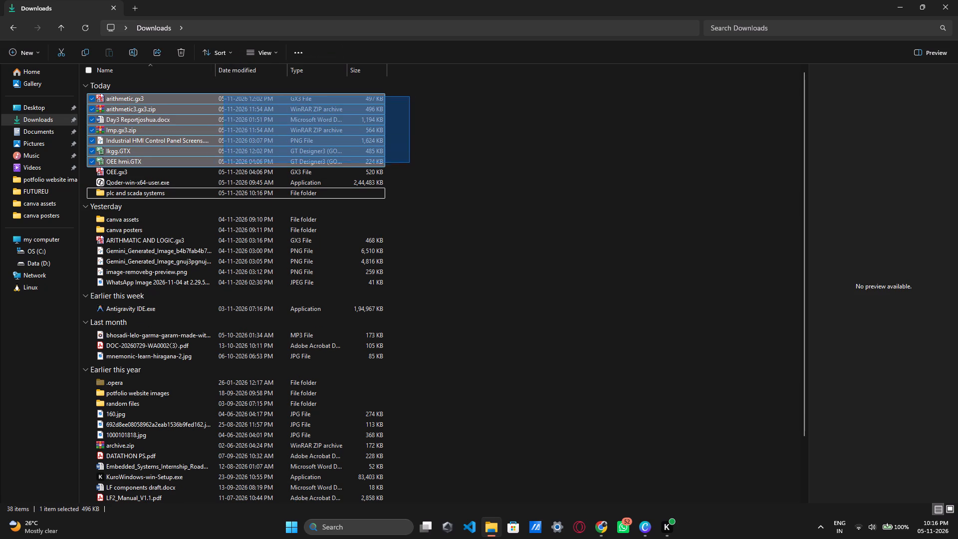
left_click_drag(224, 162, 195, 169)
left_click_drag(192, 171, 221, 190)
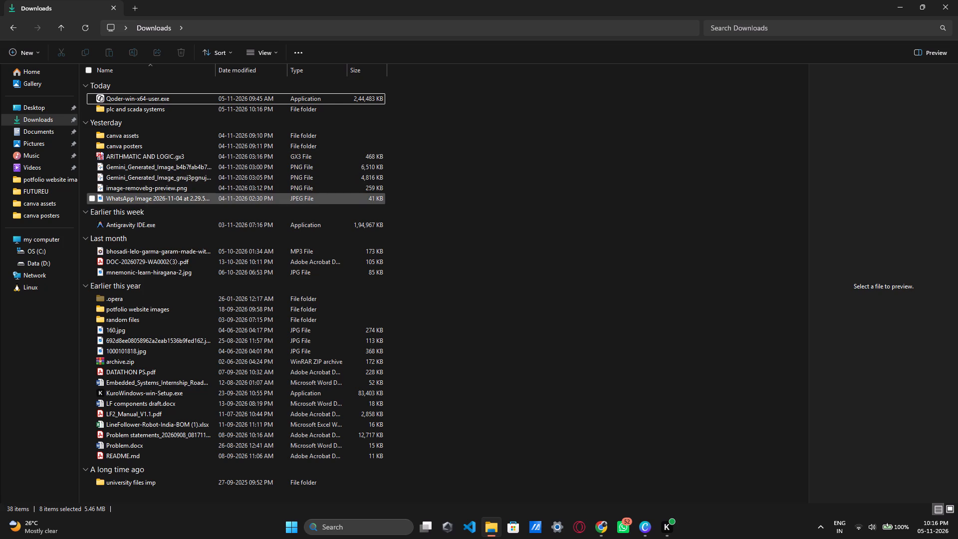
Delete yesterday's two Gemini_Generated_Image PNGs, image-removebg-preview.png and the WhatsApp Image JPEG from Downloads.
left_click_drag(408, 164, 305, 190)
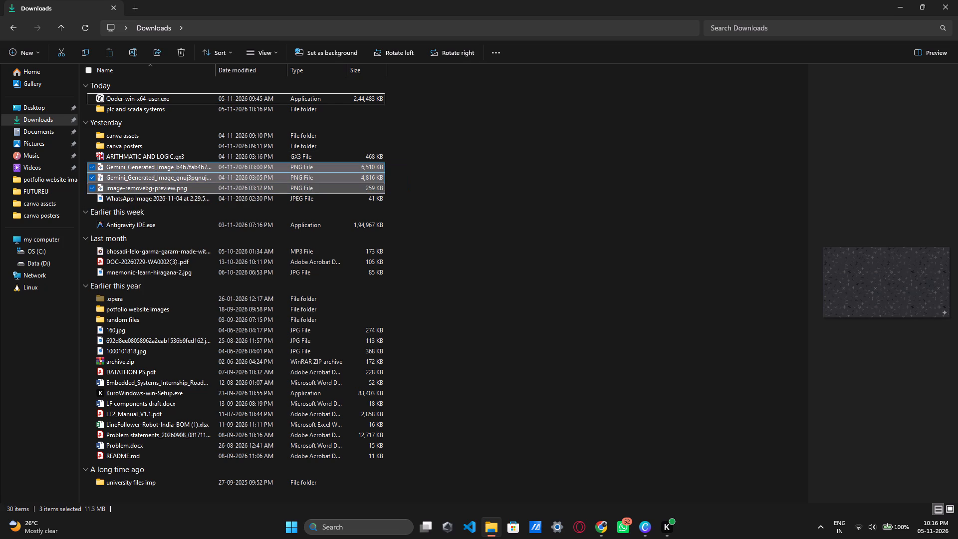
right_click(307, 190)
left_click(457, 139)
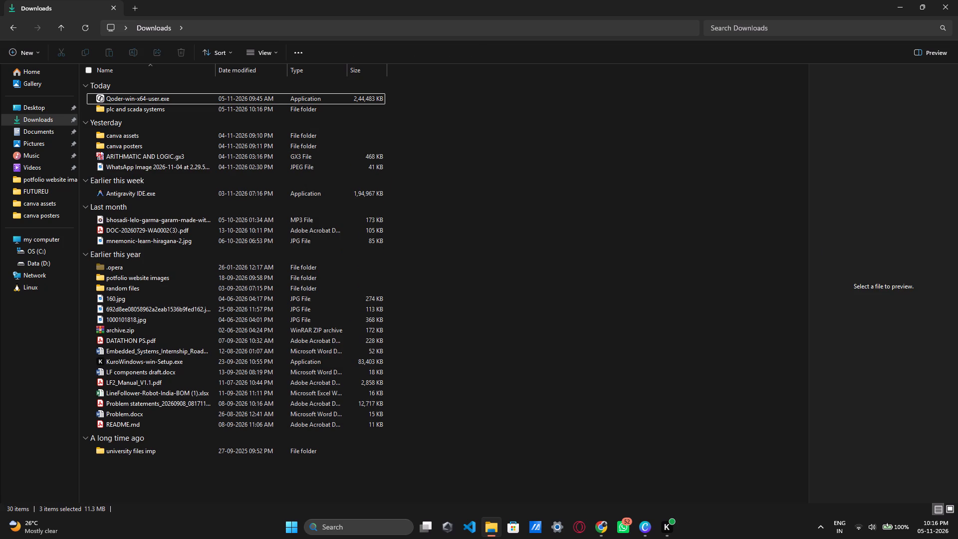
right_click(196, 163)
left_click(339, 96)
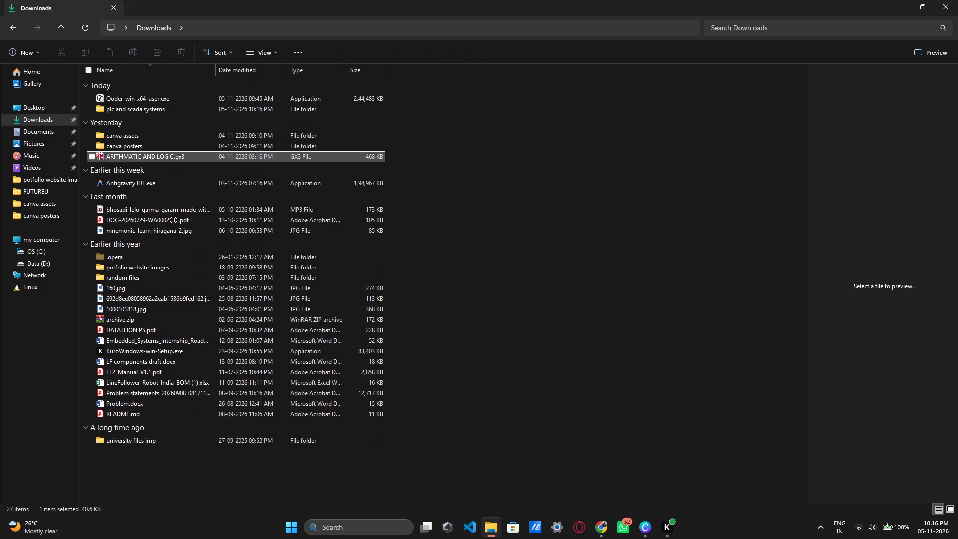
Move ARITHMATIC AND LOGIC.gx3 into the "plc and scada systems" folder.
left_click_drag(159, 157, 163, 107)
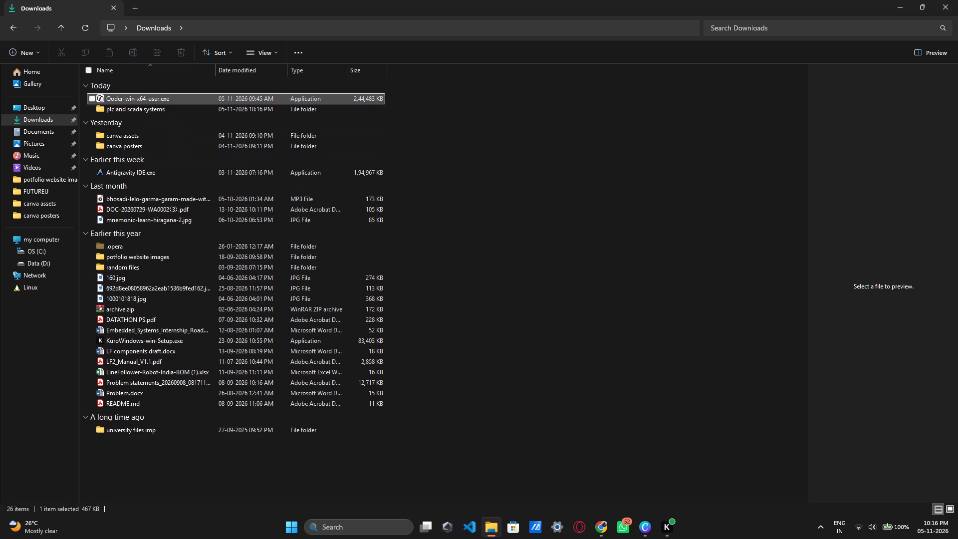
Delete Qoder-win-x64-user.exe from Downloads.
right_click(159, 97)
left_click(313, 110)
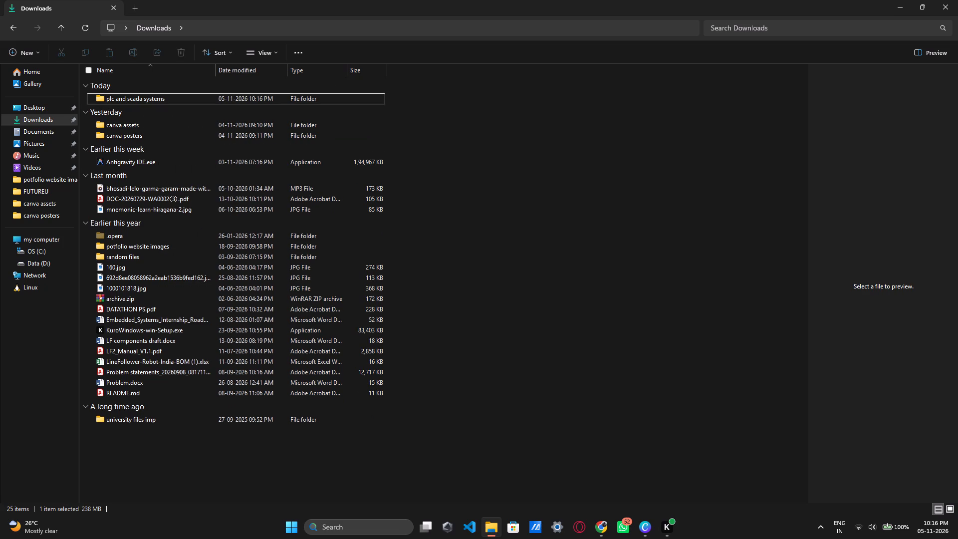
Open the "canva assets" folder in Downloads to check its contents.
double_click(142, 125)
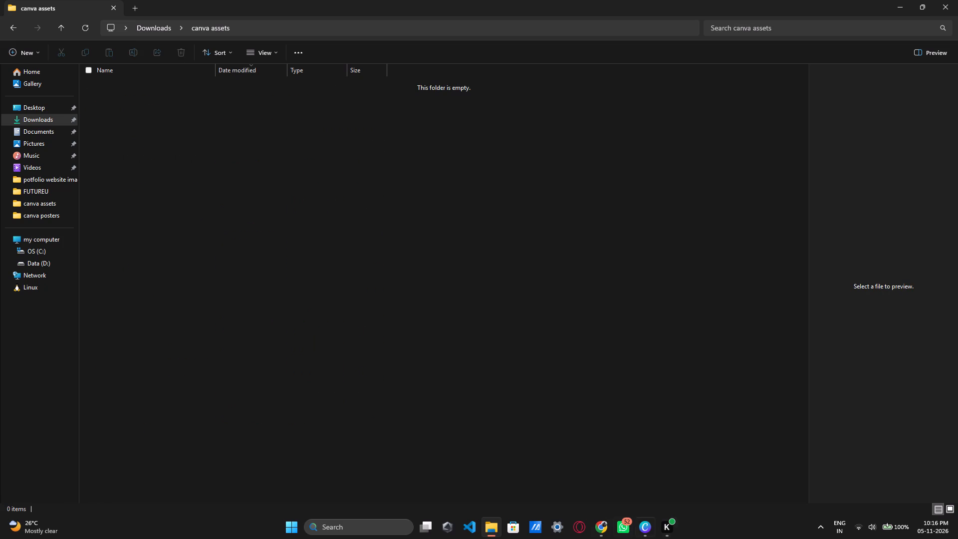
Switch to Chrome, dismiss the iStock notice and examine the black grain texture stock photos.
left_click(589, 474)
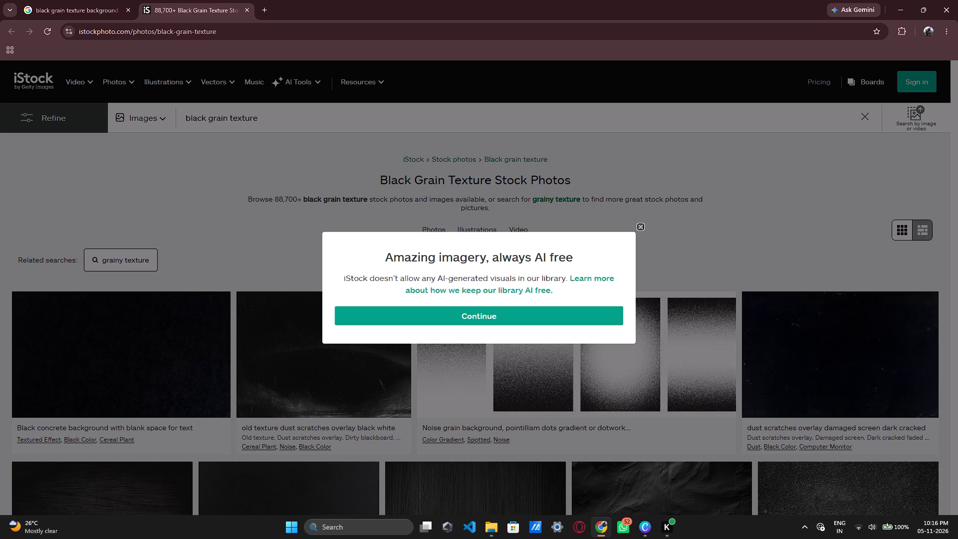
left_click(640, 224)
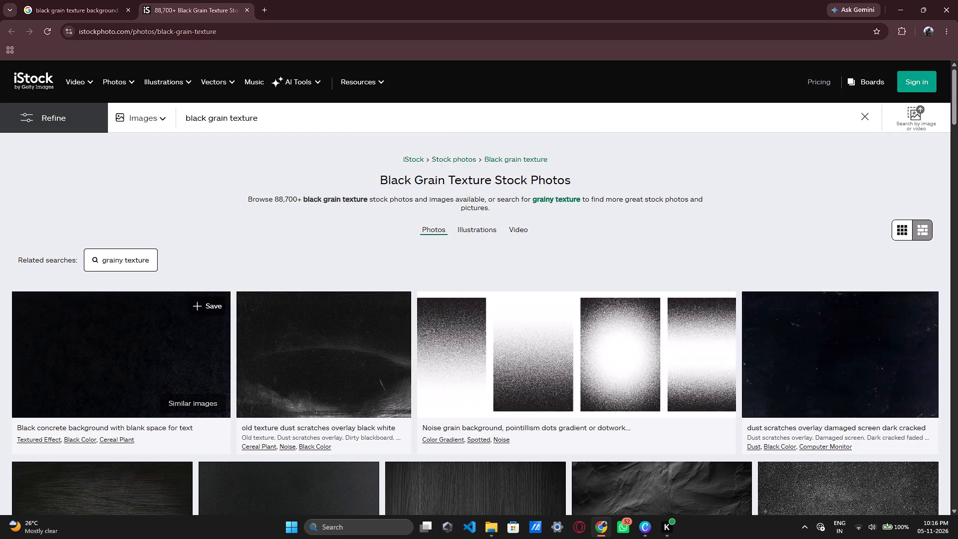
scroll(437, 364, "down", 4)
scroll(747, 384, "up", 3)
scroll(747, 384, "down", 2)
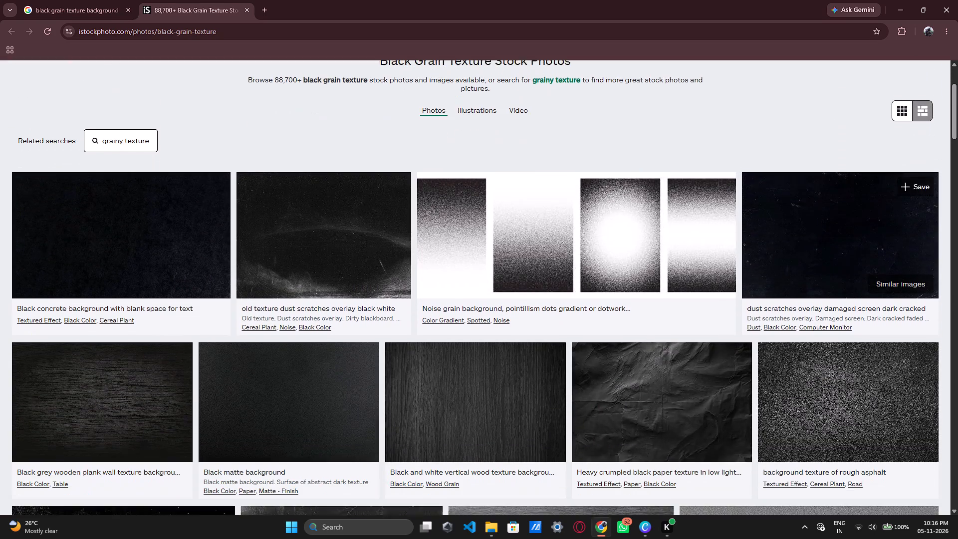
scroll(715, 381, "down", 4)
scroll(715, 381, "up", 11)
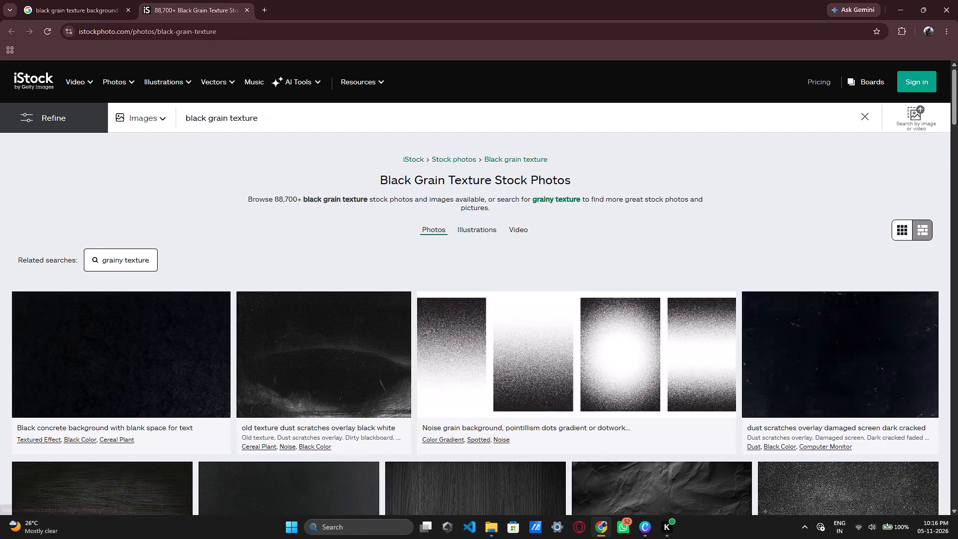
Return to the Google Images results and search for "black grain texture background canval".
left_click(101, 4)
scroll(716, 309, "down", 4)
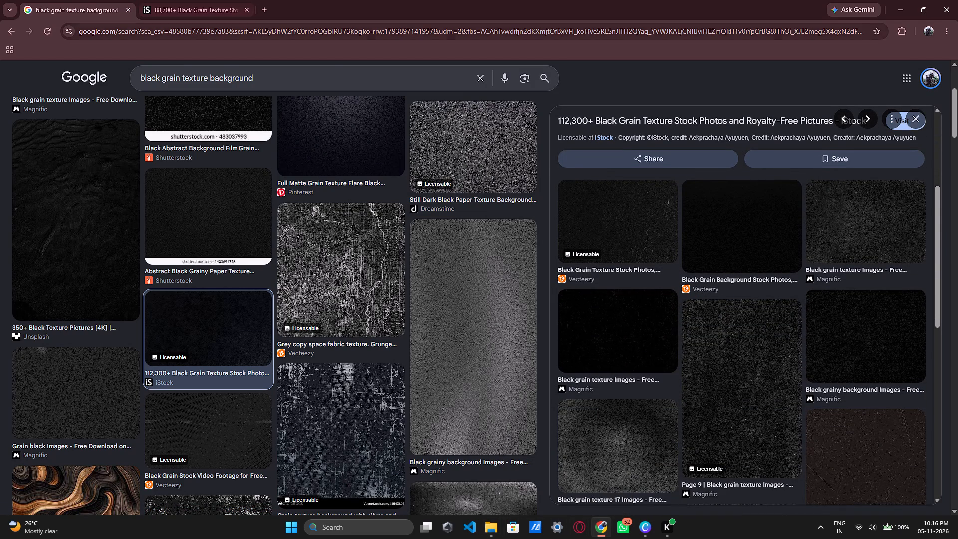
left_click(268, 77)
key("space")
type("canval")
key("Return")
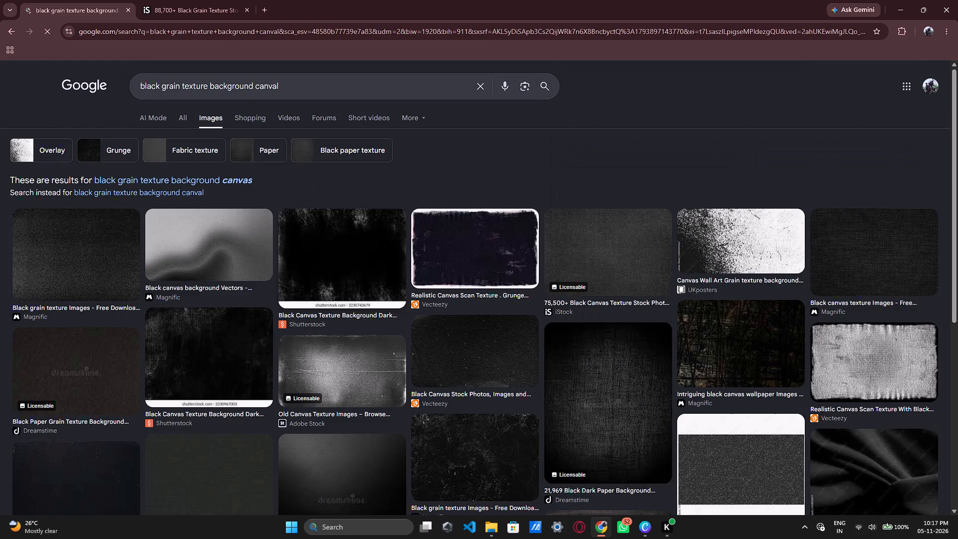
left_click(87, 265)
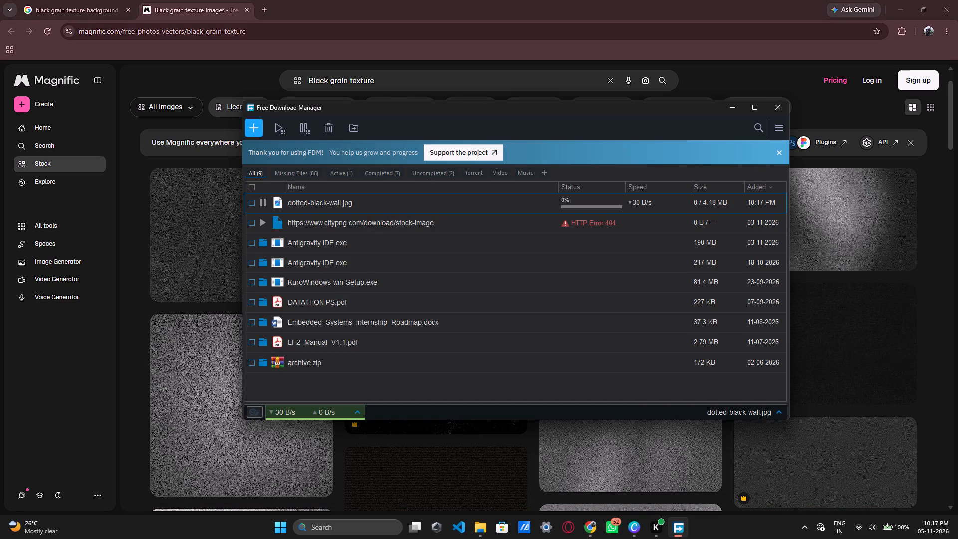
left_click(249, 8)
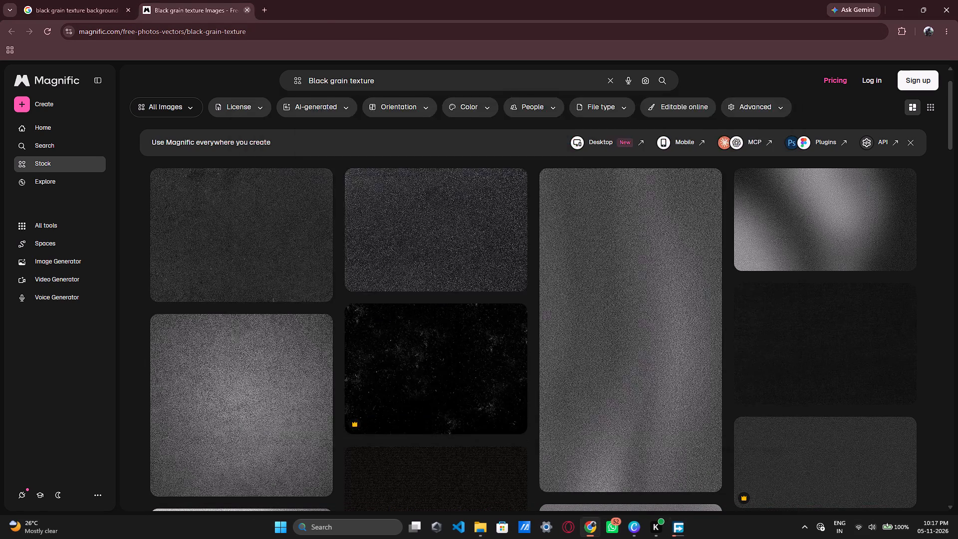
Find and launch Pinterest through the Windows search, and maximise its window.
left_click(362, 527)
type("canav")
key("a")
key("BackSpace")
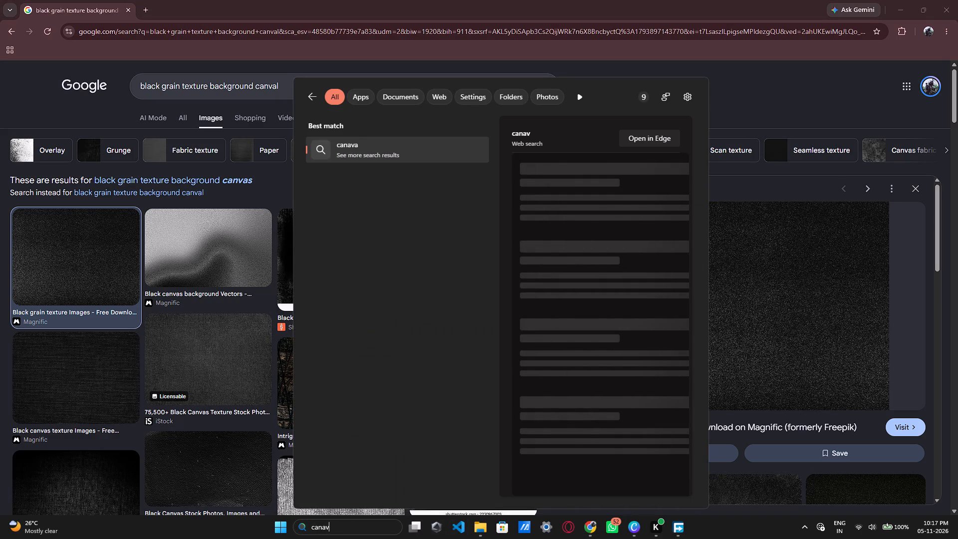
key("BackSpace")
key("BackSpace")
key("BackSpace")
key("BackSpace")
key("BackSpace")
key("BackSpace")
type("pinterest")
key("Return")
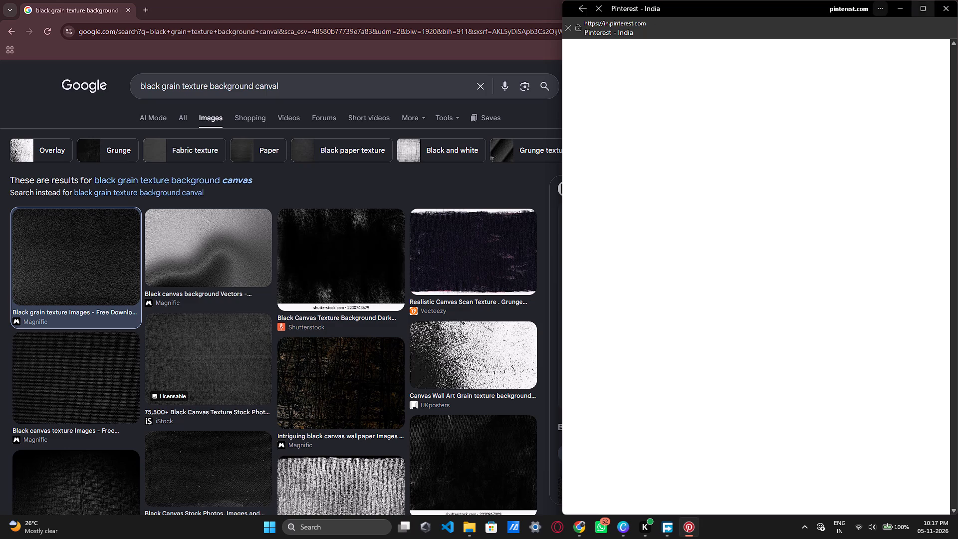
left_click(917, 9)
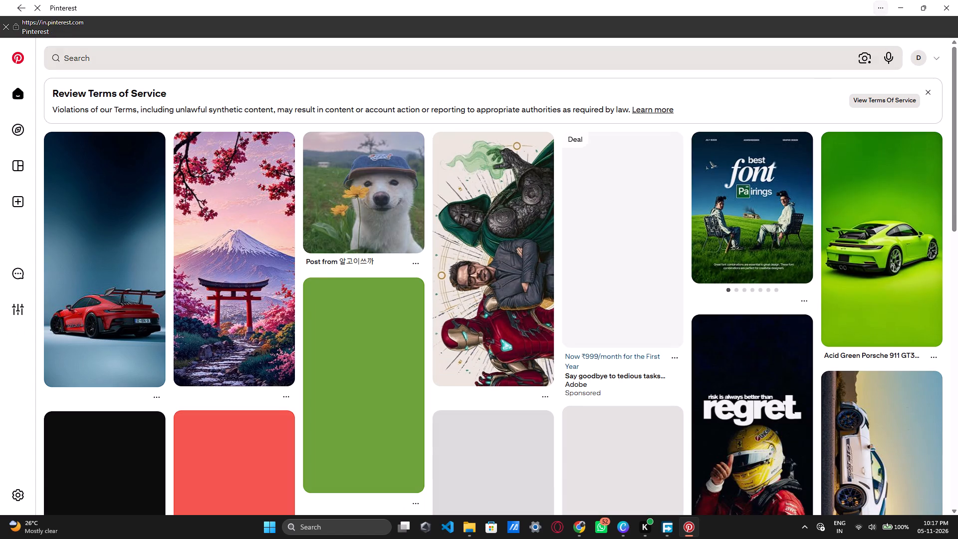
Search Pinterest for "black grained texture background" and examine the resulting pins.
left_click(262, 56)
type("black grained texture background")
key("Return")
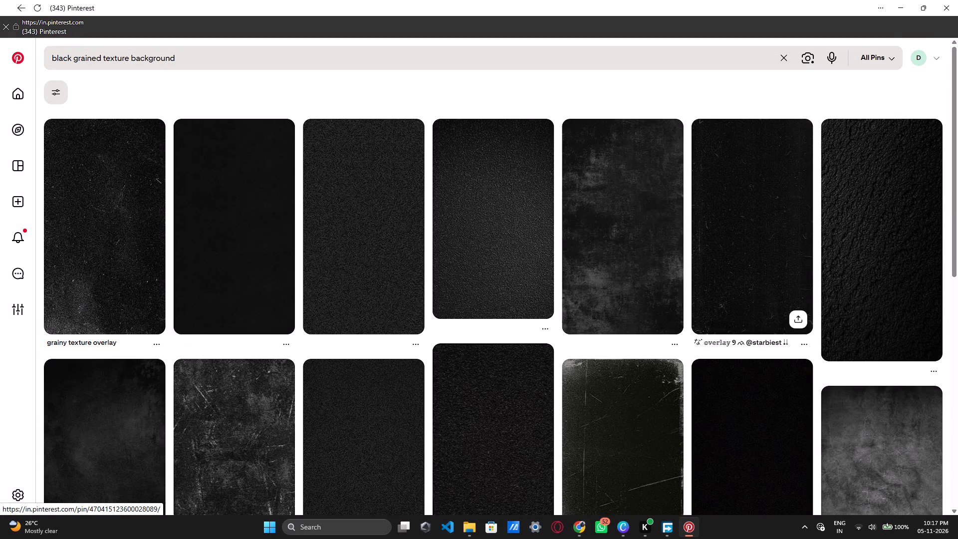
scroll(443, 273, "down", 2)
scroll(444, 274, "up", 2)
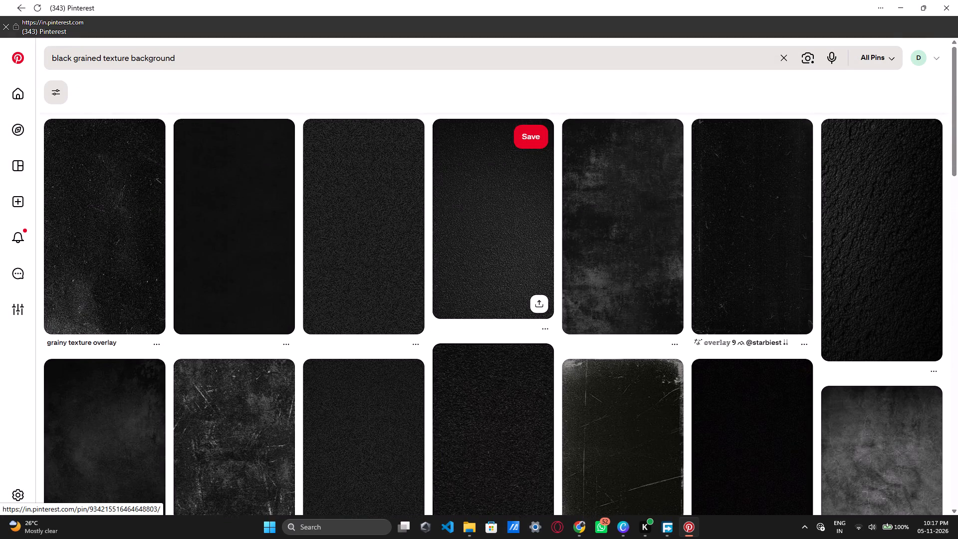
scroll(444, 274, "down", 8)
scroll(444, 275, "up", 9)
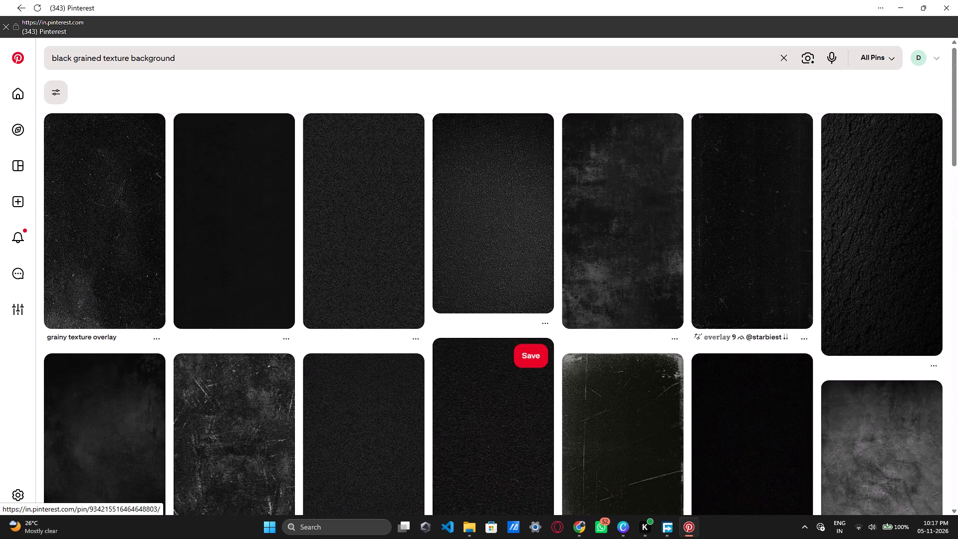
scroll(444, 275, "up", 6)
Close Free Download Manager.
right_click(664, 529)
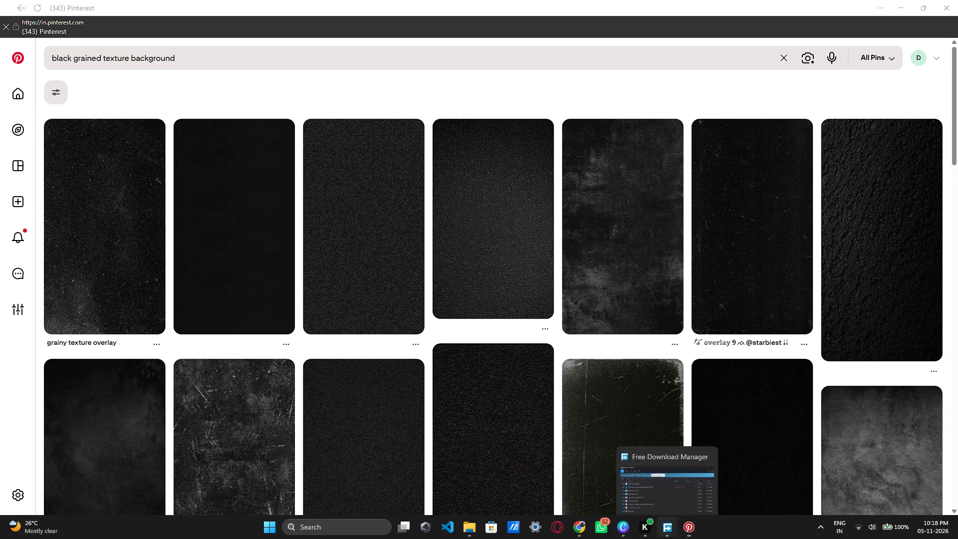
left_click(644, 501)
In File Explorer, move dotted-black-wall.jpg from Downloads into the "plc and scada systems" folder.
left_click(482, 522)
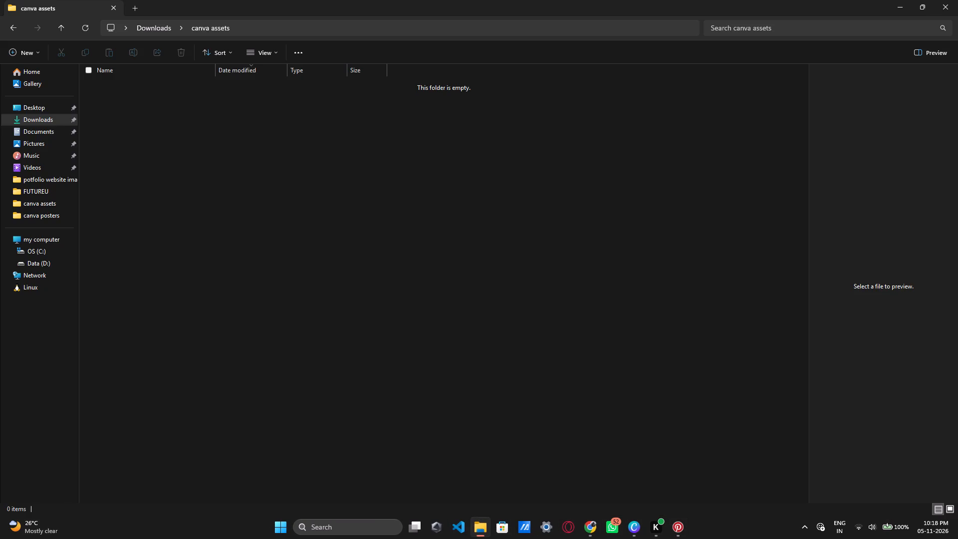
left_click(47, 117)
left_click(123, 110)
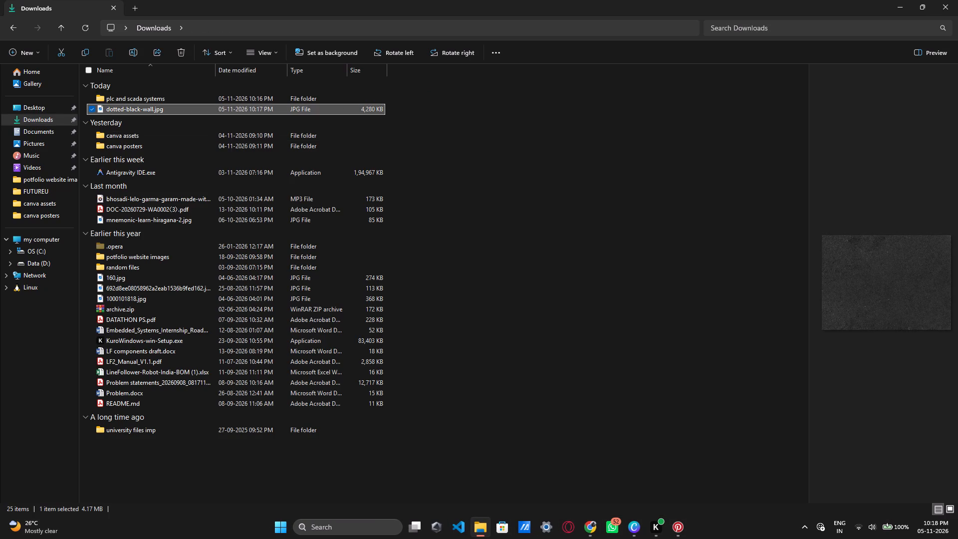
left_click_drag(132, 108, 135, 94)
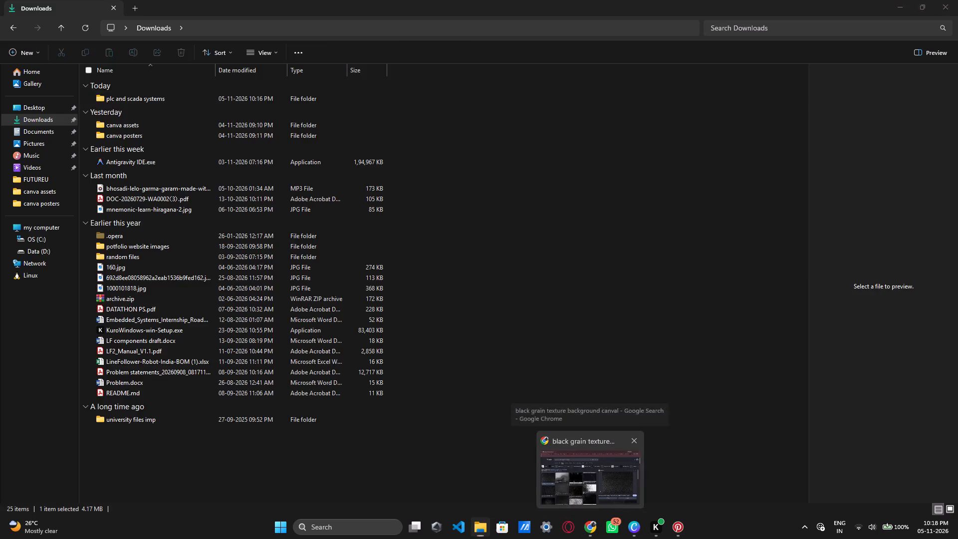
Switch to Canva and move the first uploaded image, the cherry blossom PNG, to Trash.
left_click(590, 474)
left_click(640, 525)
left_click(295, 241)
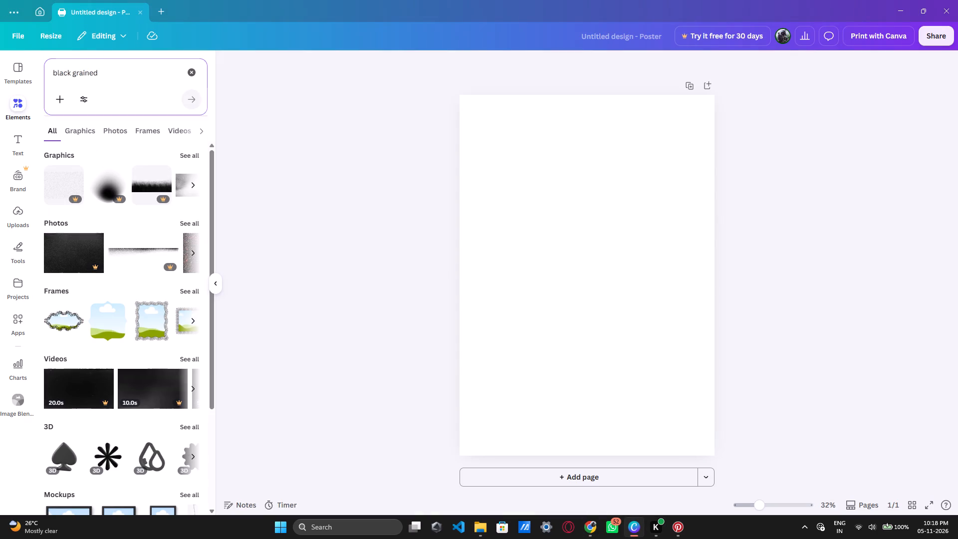
left_click(12, 217)
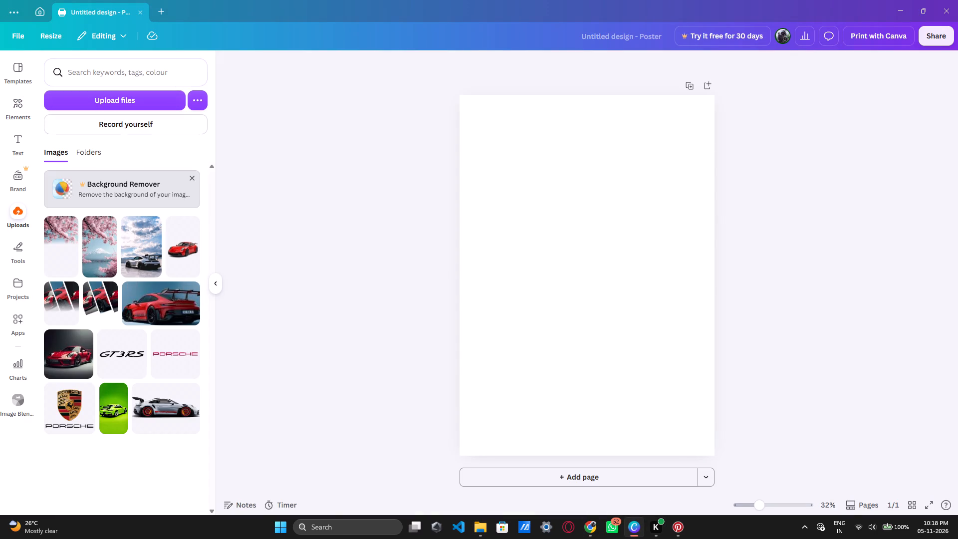
left_click(70, 226)
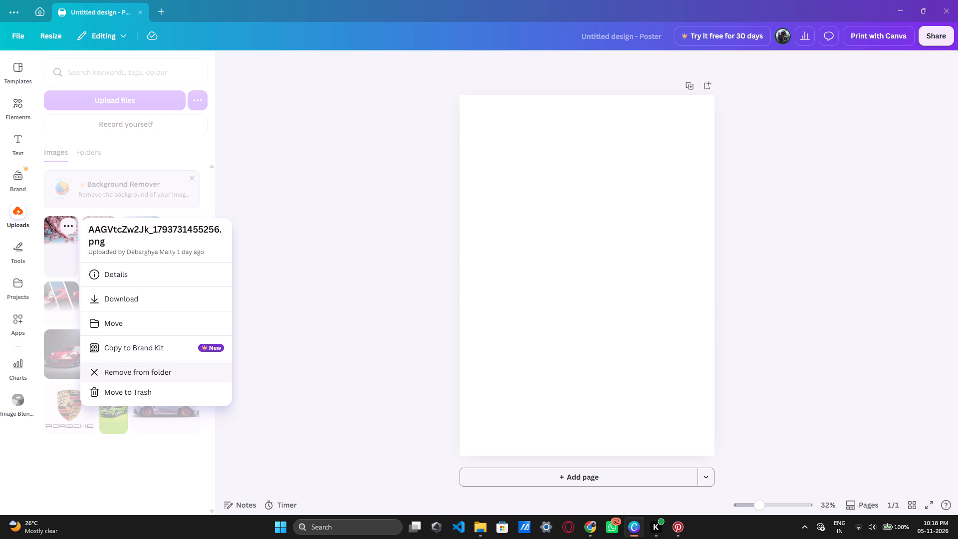
left_click(129, 387)
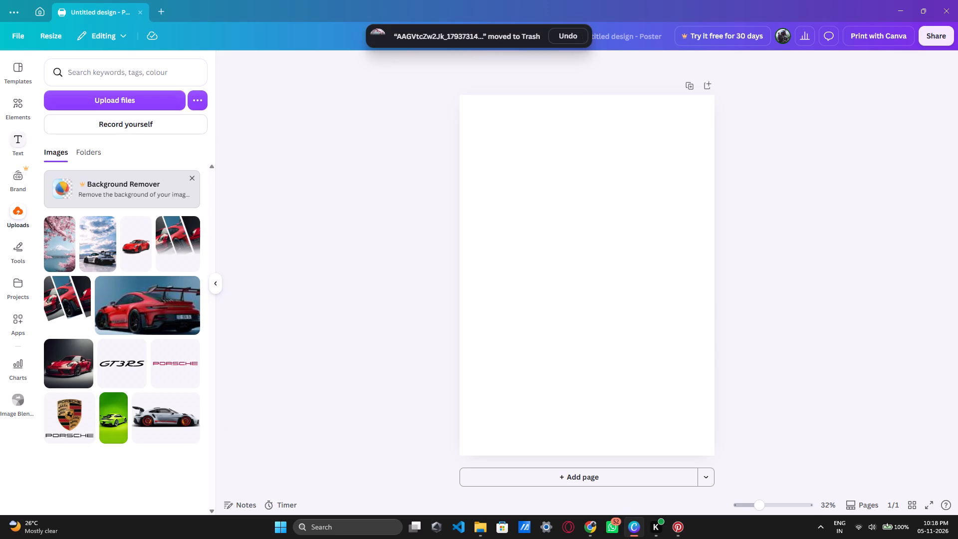
Start a file upload in Canva and look through canva posters, canva assets and Downloads for the black texture image.
left_click(16, 213)
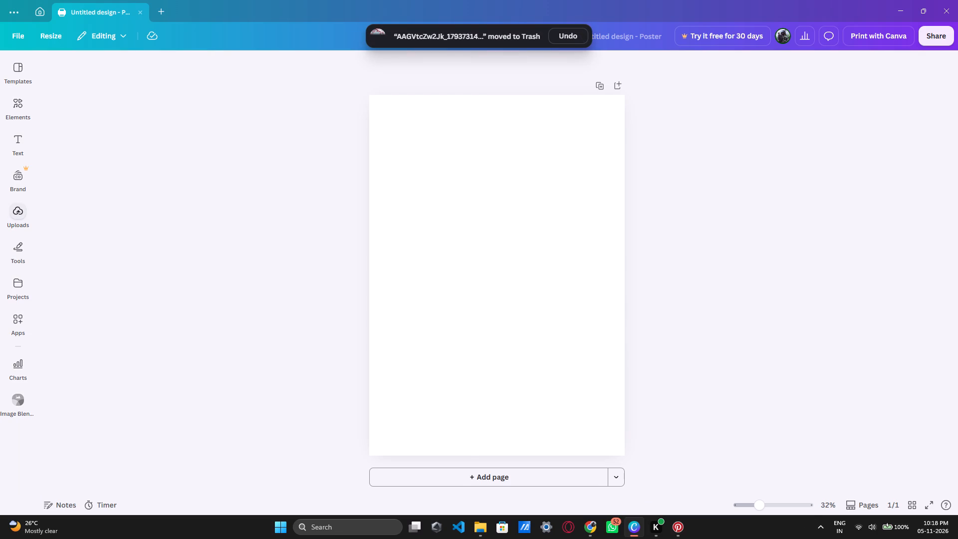
left_click(17, 208)
left_click(104, 93)
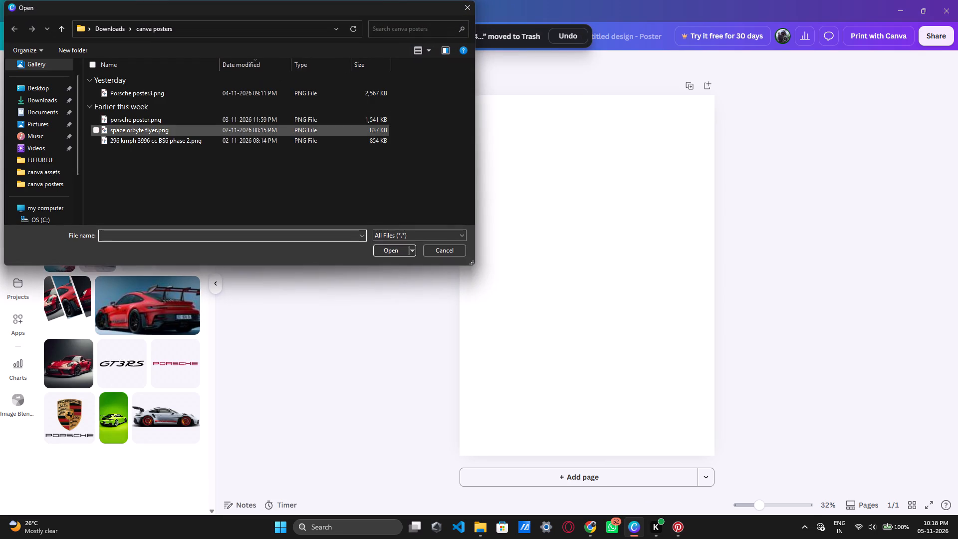
left_click(160, 92)
left_click(153, 164)
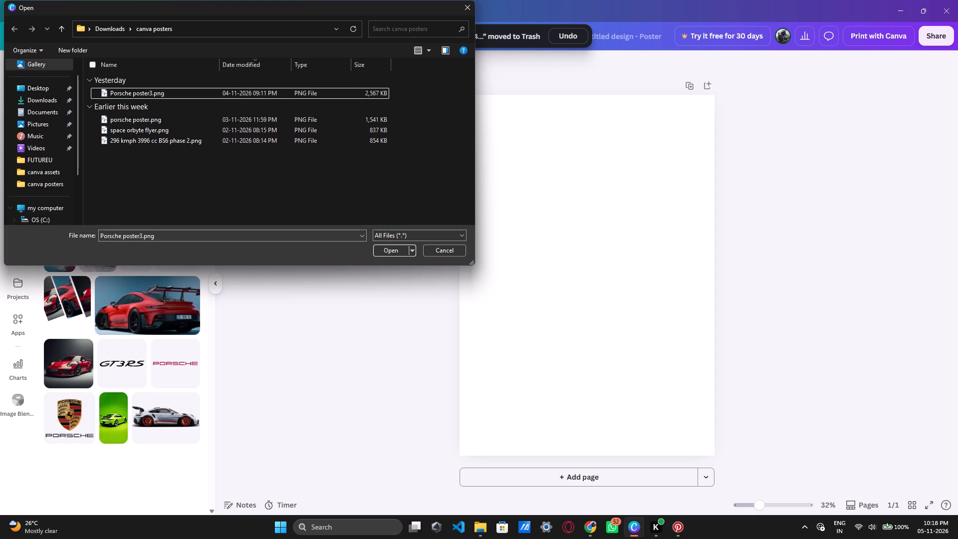
left_click(115, 25)
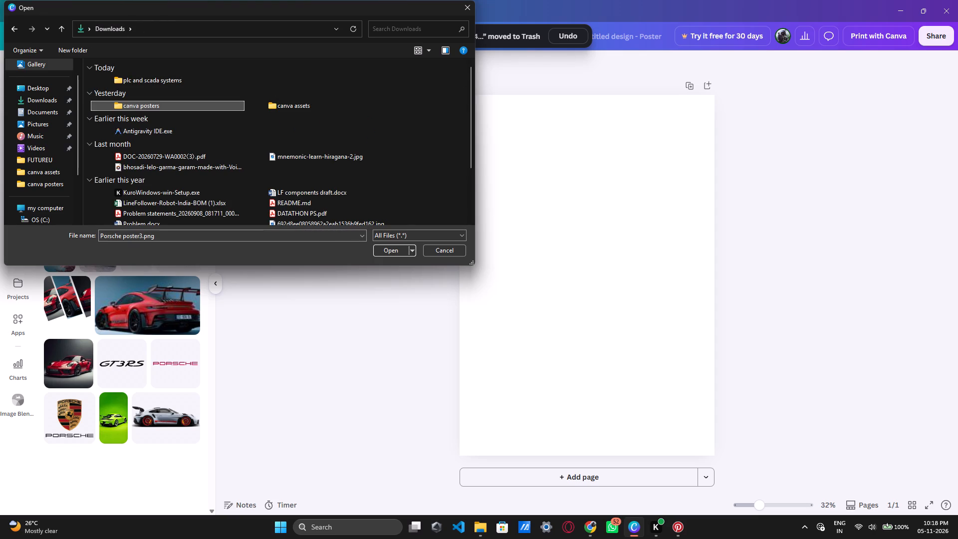
double_click(294, 104)
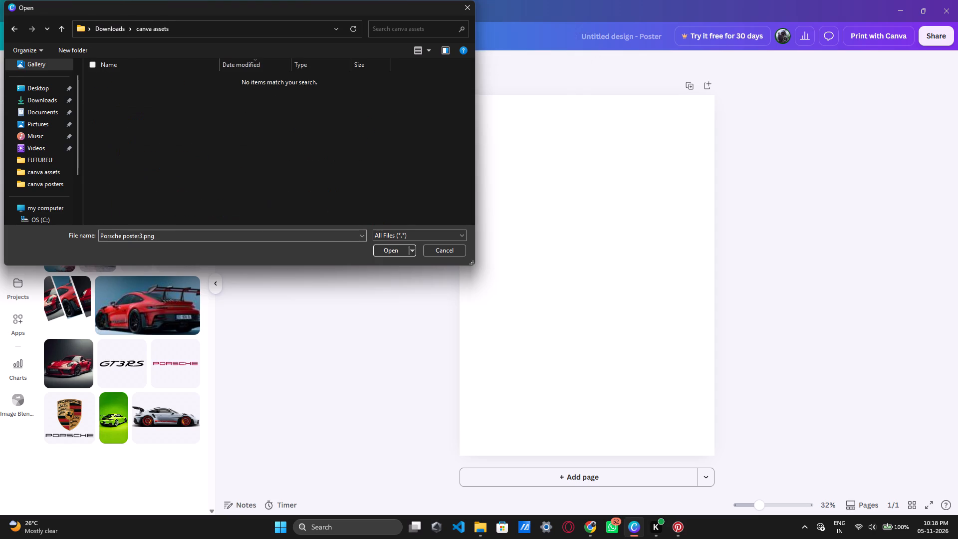
left_click(29, 101)
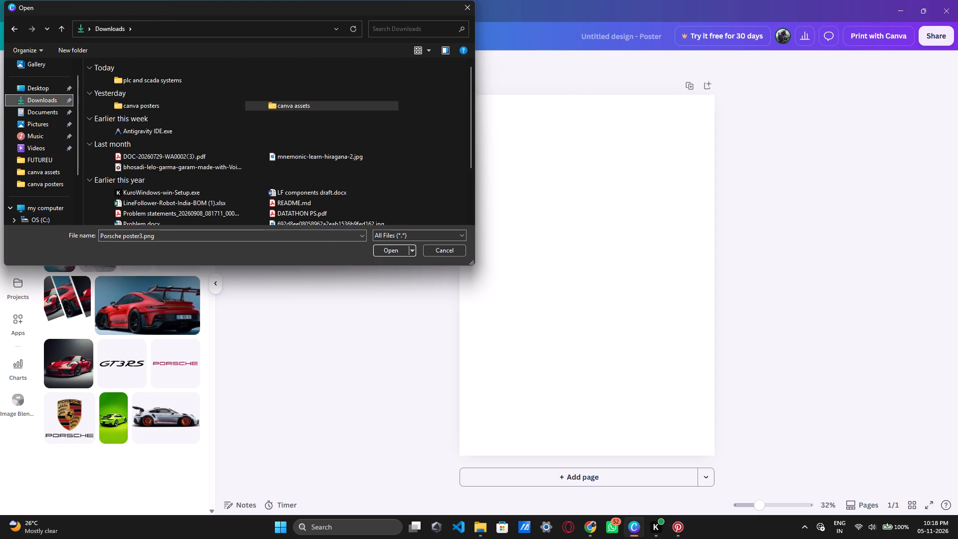
double_click(288, 103)
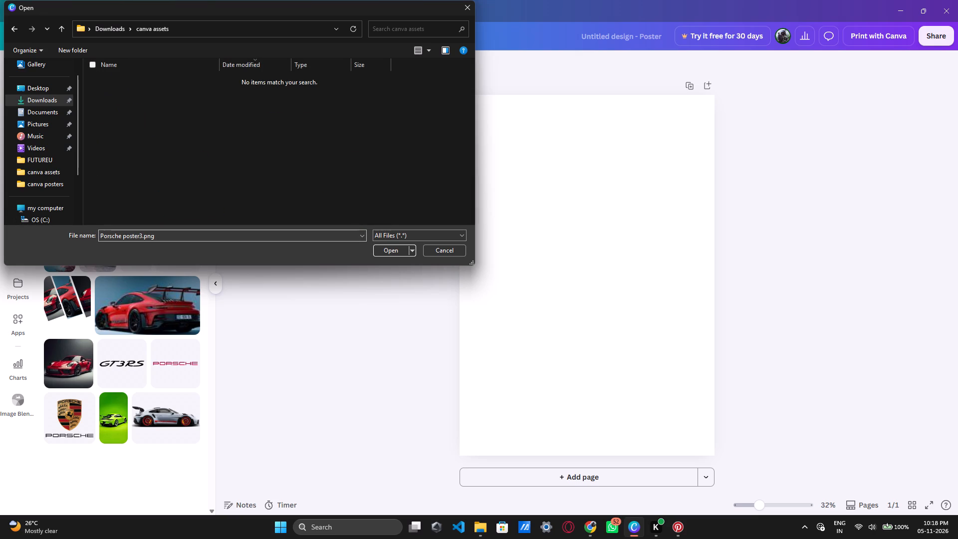
left_click(360, 238)
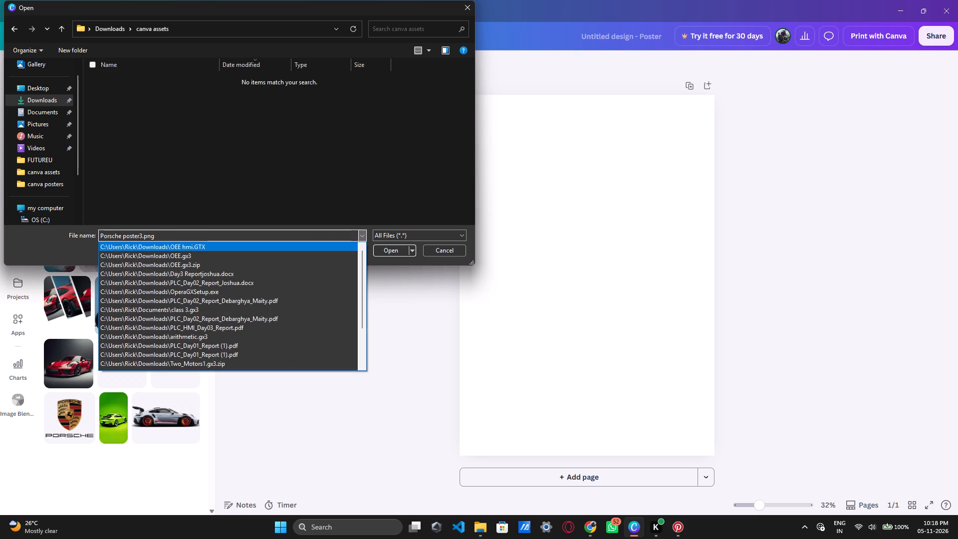
left_click(249, 235)
key("BackSpace")
key("BackSpace")
key("BackSpace")
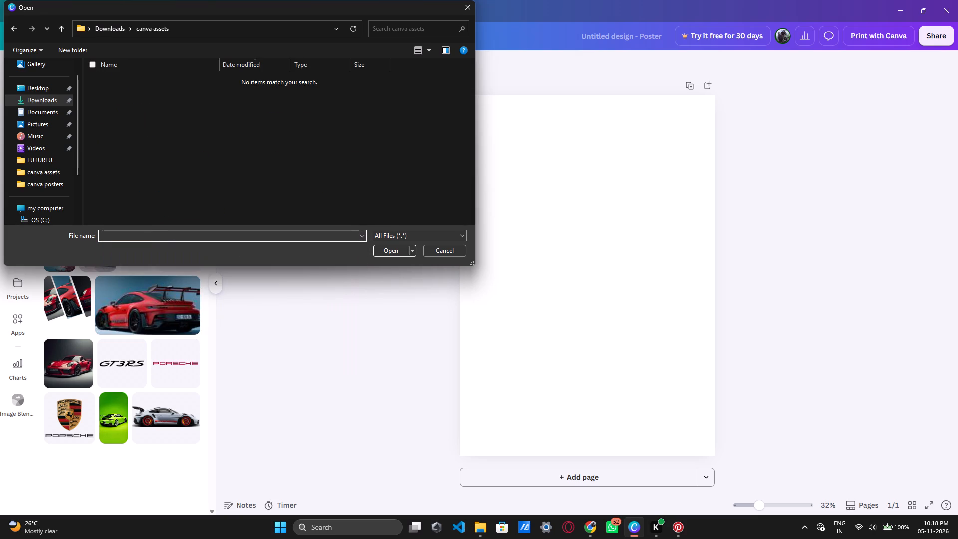
left_click(33, 100)
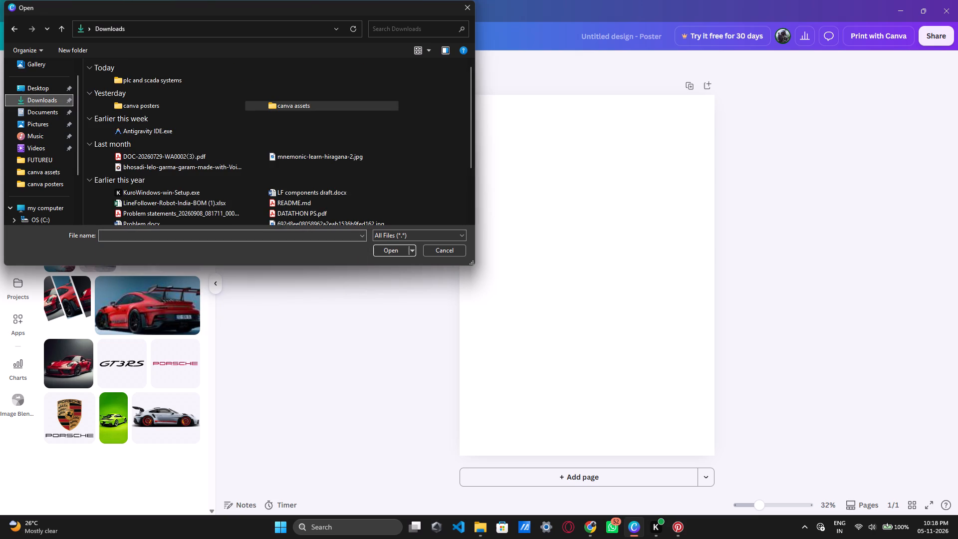
Switch to File Explorer and check the canva assets folder and Downloads for the texture image.
left_click(478, 483)
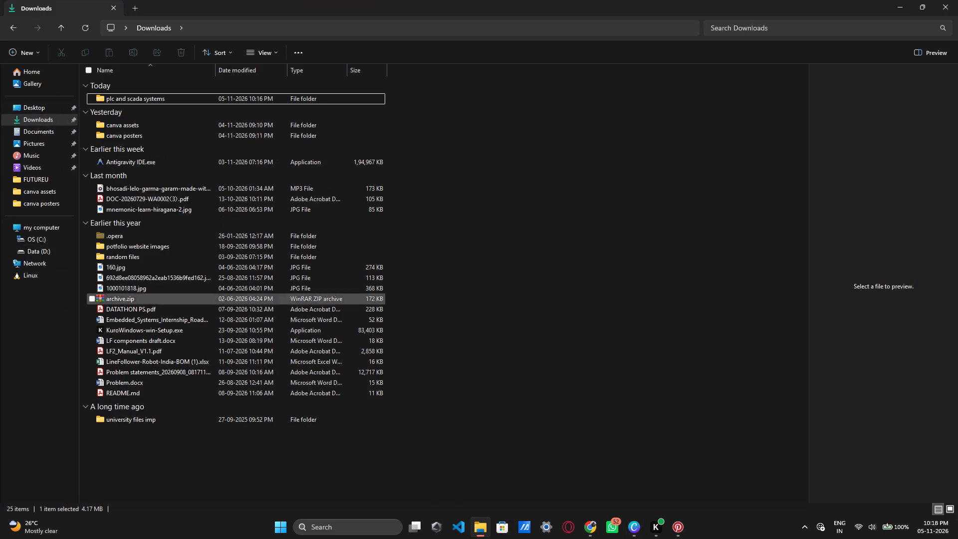
left_click(137, 95)
double_click(133, 126)
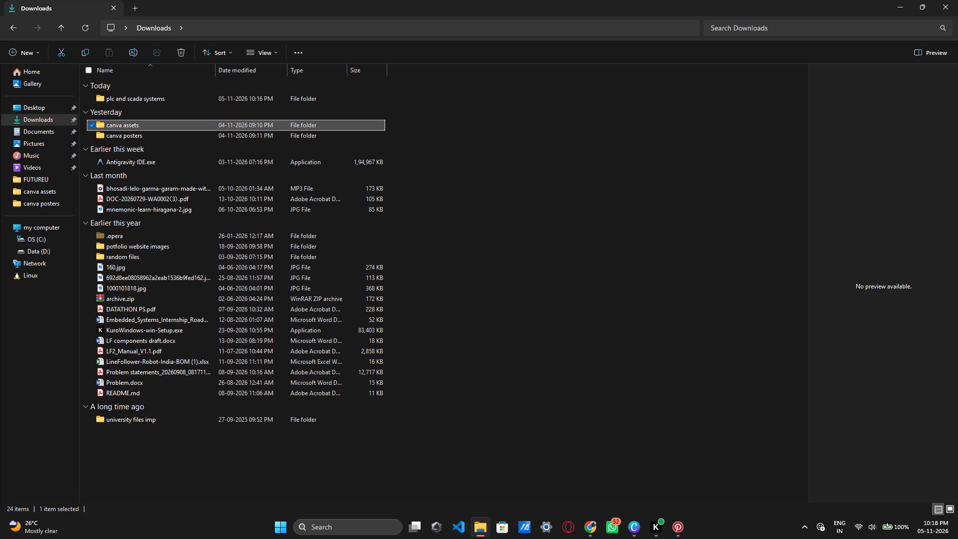
left_click(38, 114)
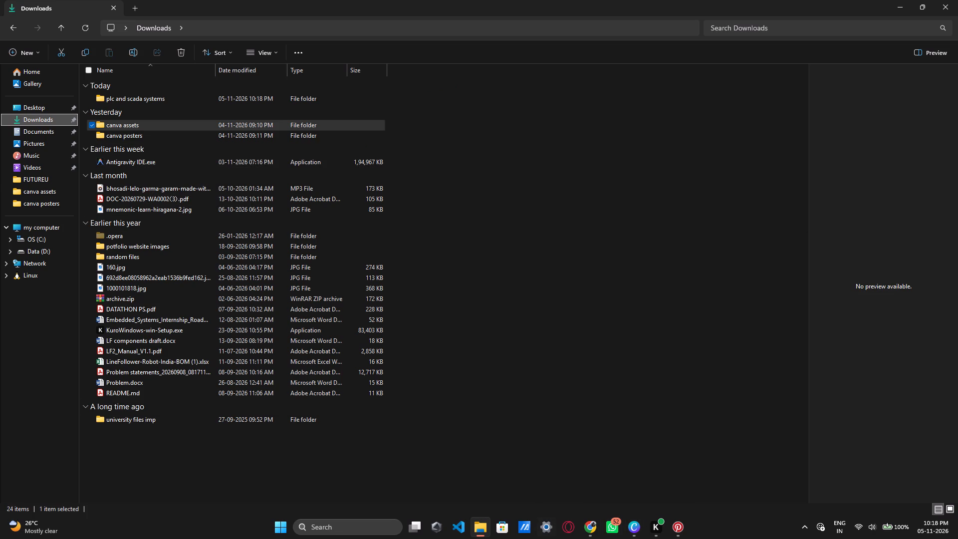
left_click(357, 532)
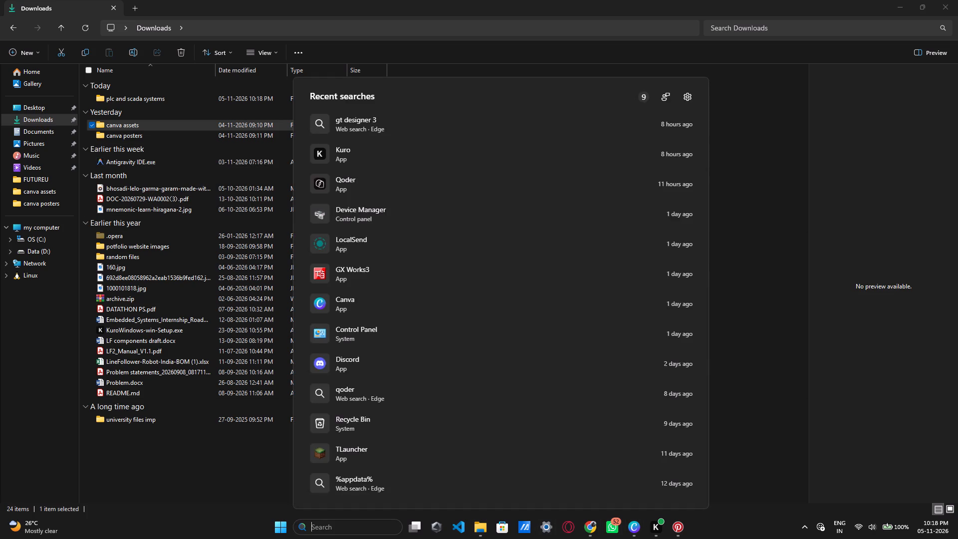
key("f")
key("BackSpace")
key("BackSpace")
key("BackSpace")
key("BackSpace")
type("fdm")
key("Return")
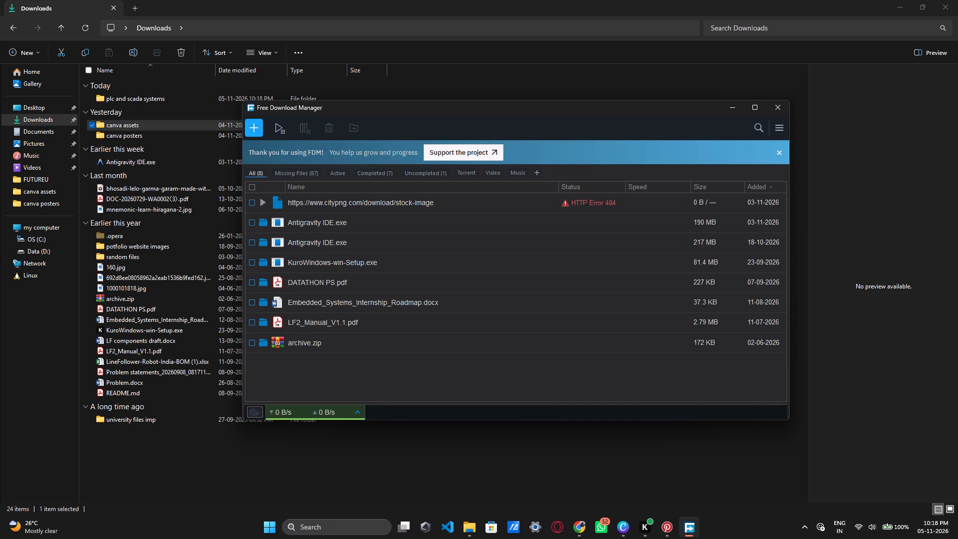
left_click(264, 199)
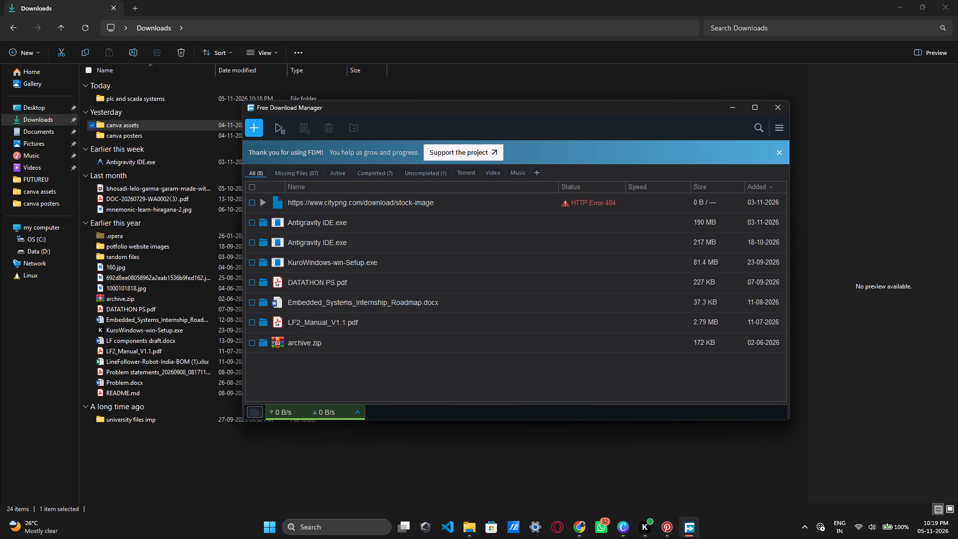
left_click(249, 202)
left_click(330, 126)
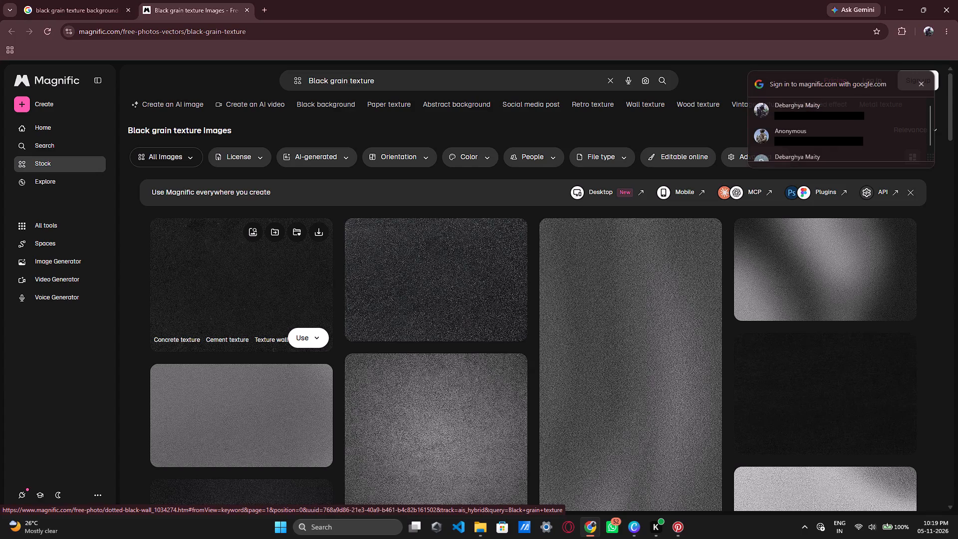
left_click(319, 231)
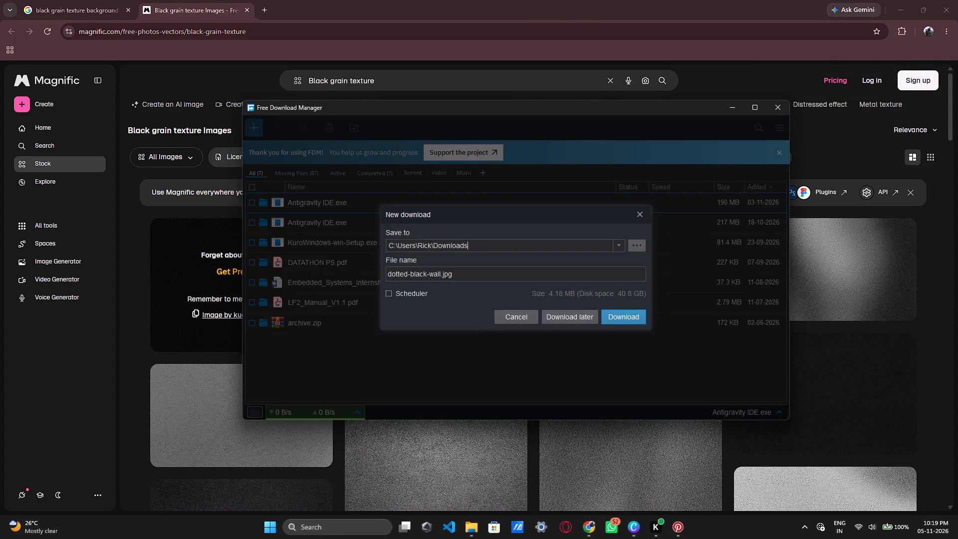
left_click(638, 318)
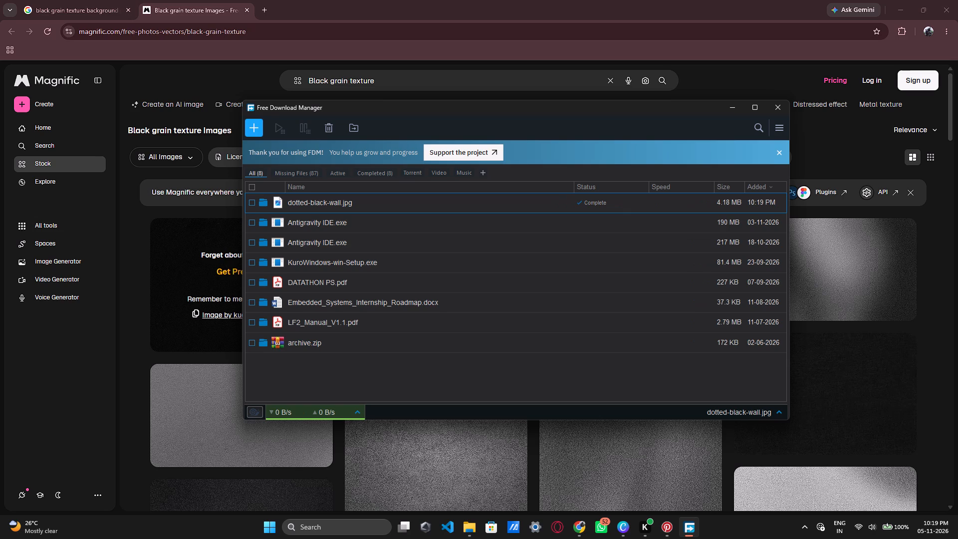
In File Explorer, move dotted-black-wall.jpg from Downloads into the canva assets folder.
left_click(261, 221)
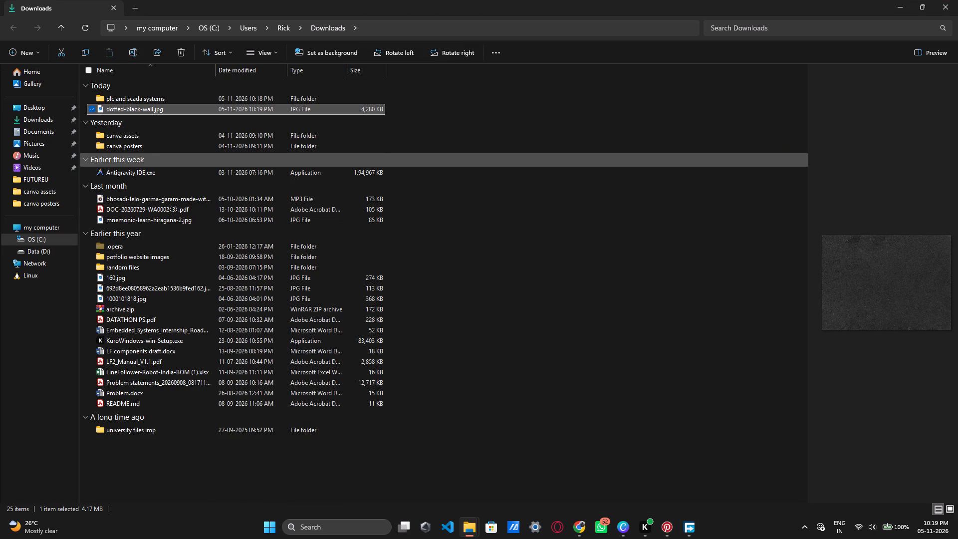
left_click(557, 165)
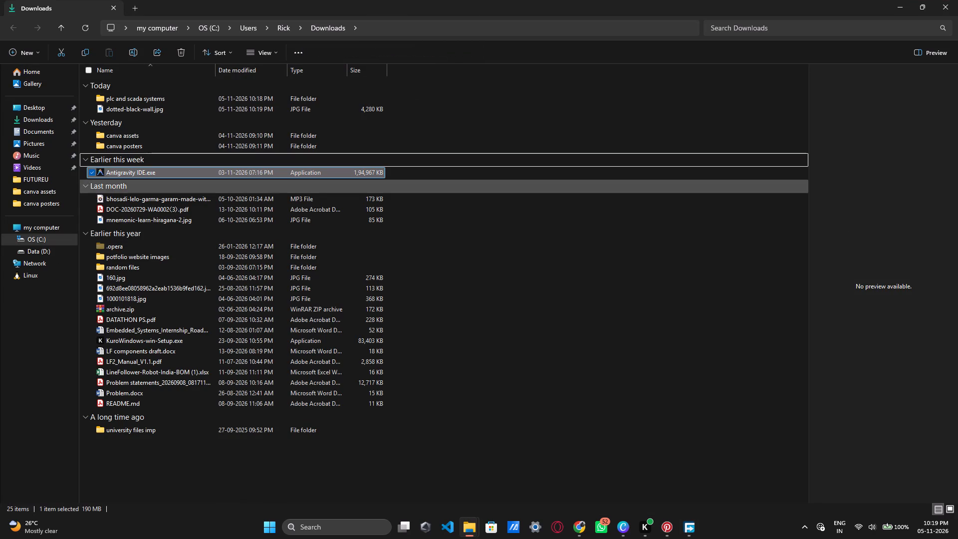
key("Escape")
key("Escape")
key("Escape")
key("Escape")
left_click(517, 134)
left_click(156, 110)
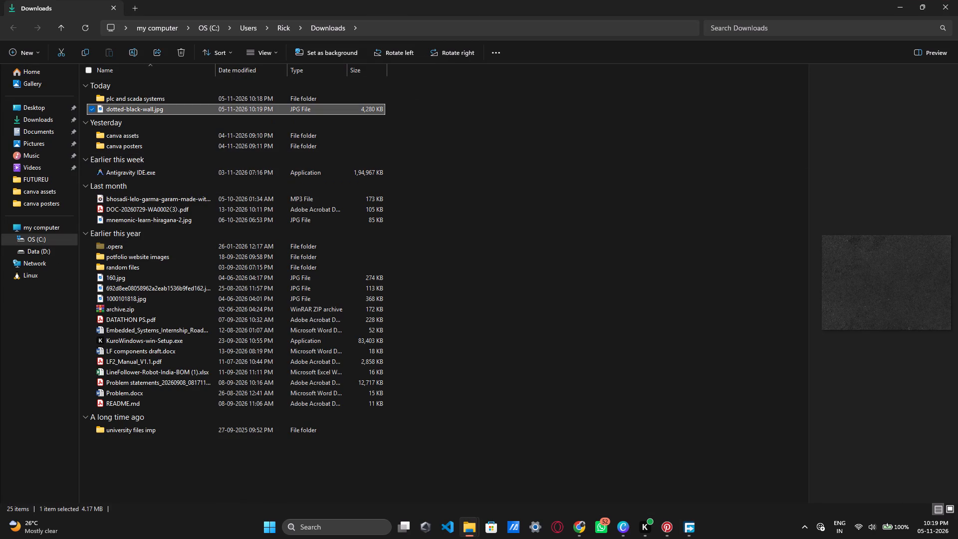
key("ctrl+x")
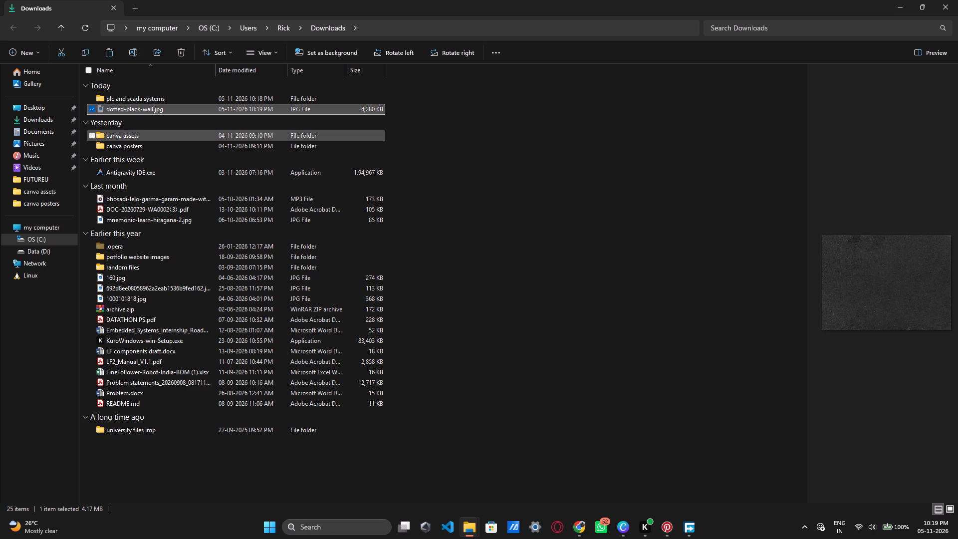
double_click(136, 134)
key("ctrl+v")
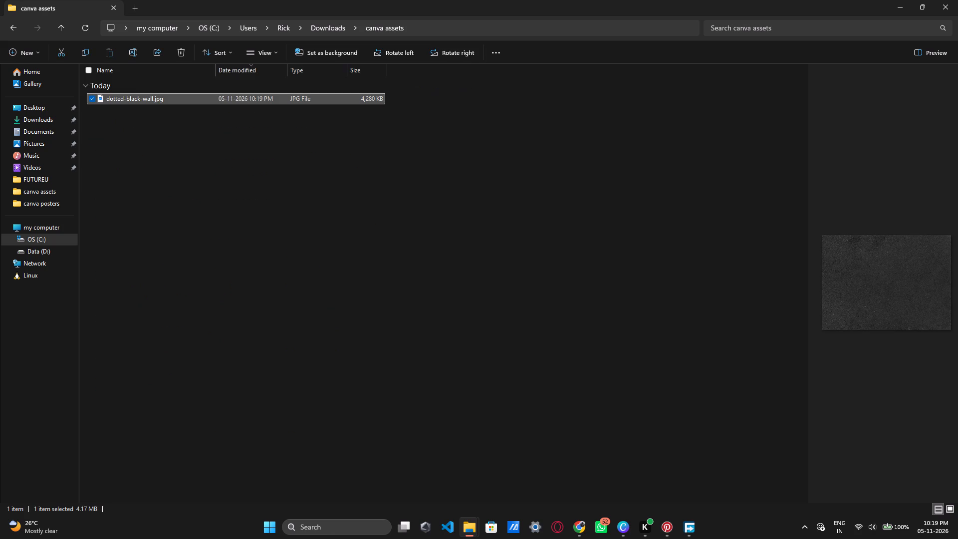
left_click(360, 187)
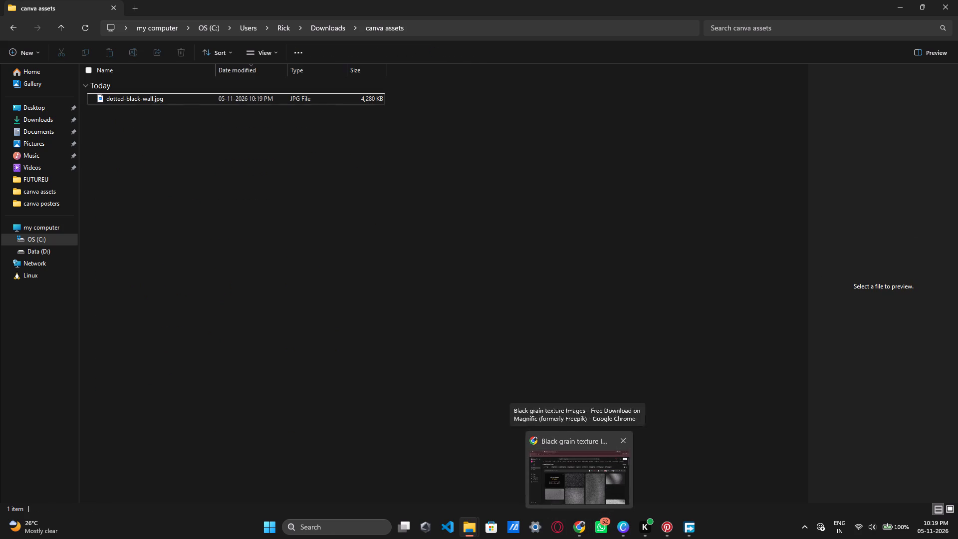
Switch to Canva and upload dotted-black-wall.jpg from the canva assets folder.
left_click(622, 486)
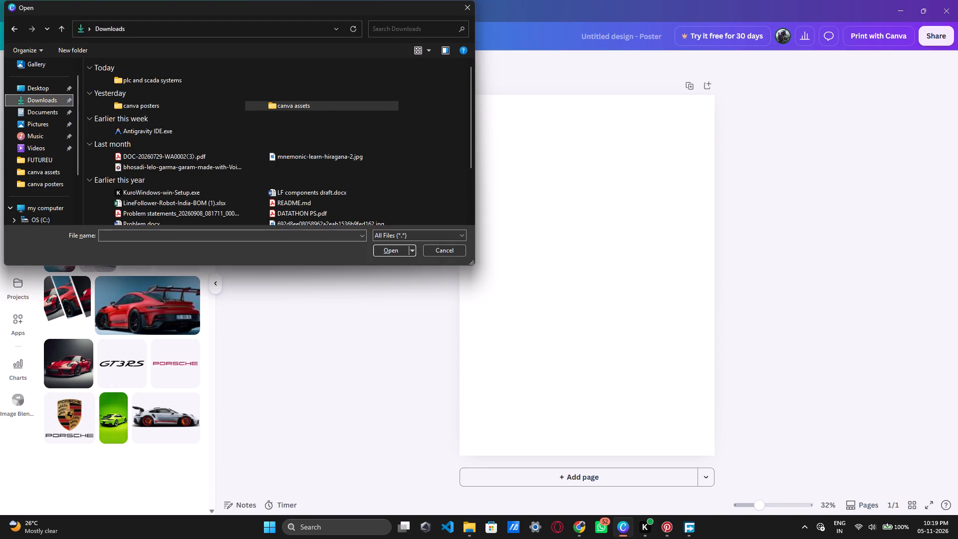
double_click(315, 107)
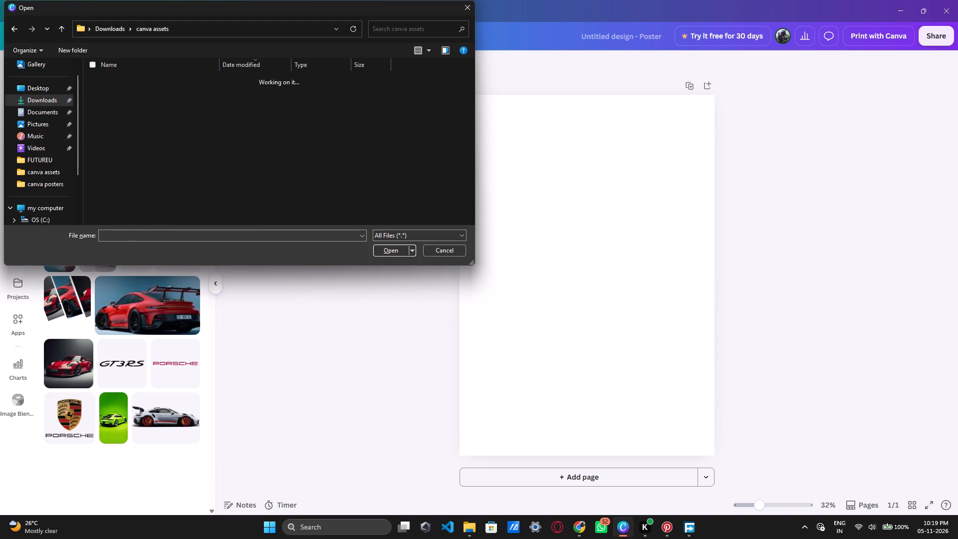
left_click(188, 92)
left_click(392, 248)
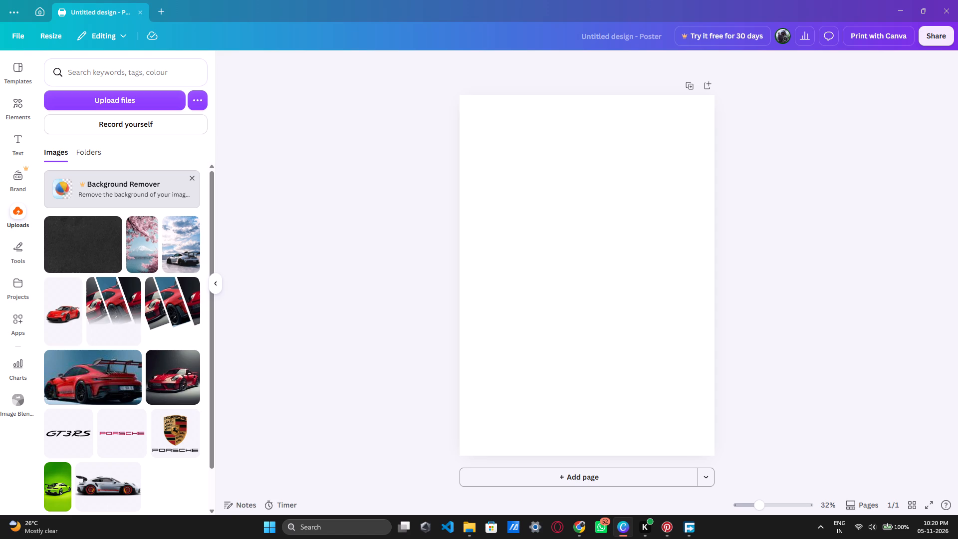
Add the uploaded black texture image to the poster, align it to the page's upper-left corner and stretch it to cover the whole page.
left_click(81, 259)
left_click_drag(612, 267, 605, 234)
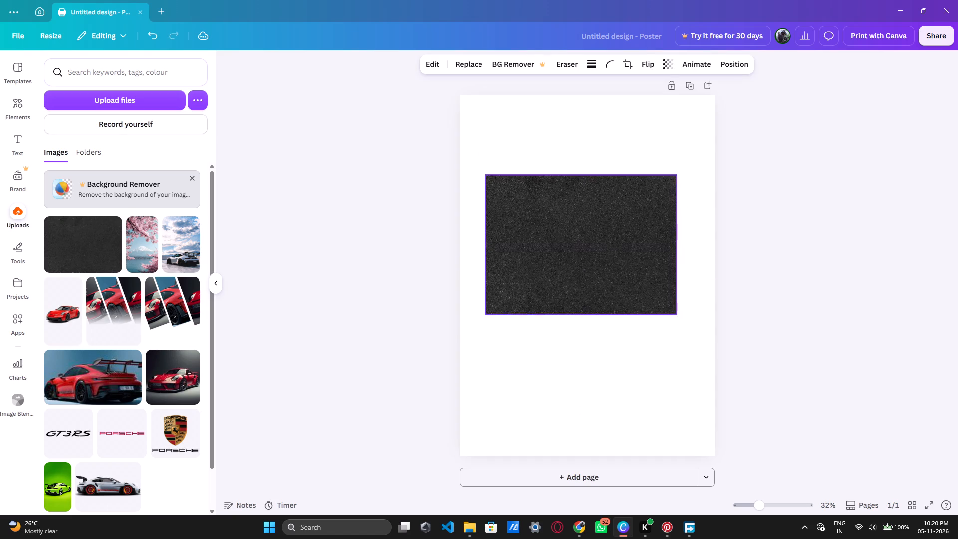
left_click_drag(605, 234, 580, 158)
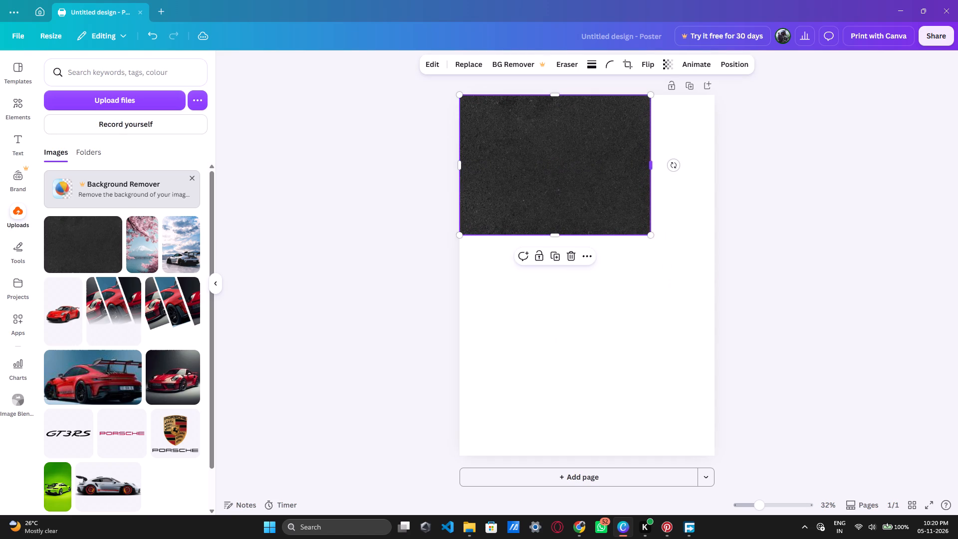
left_click_drag(649, 165, 714, 170)
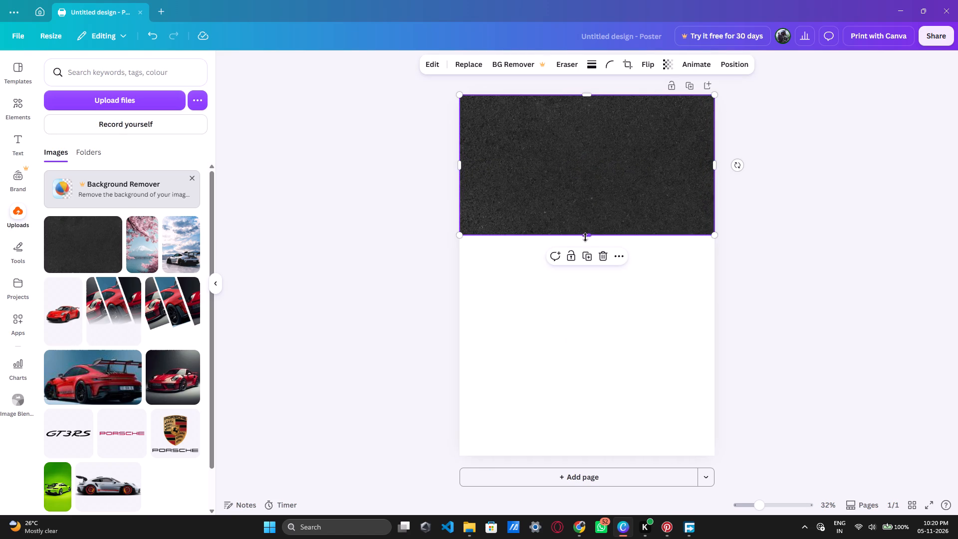
left_click_drag(585, 237, 587, 457)
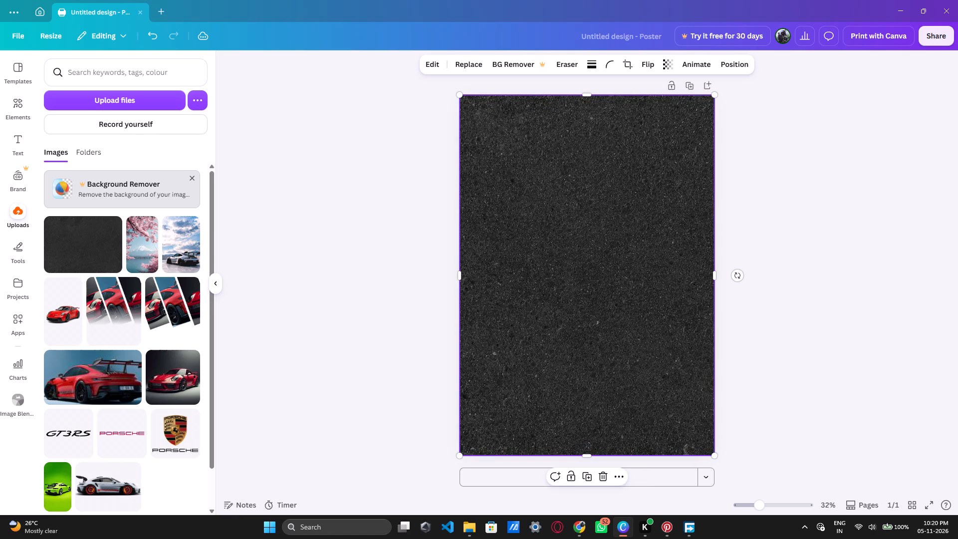
Search the elements library for "black gradient" and limit the results to graphics.
left_click(16, 104)
left_click(113, 74)
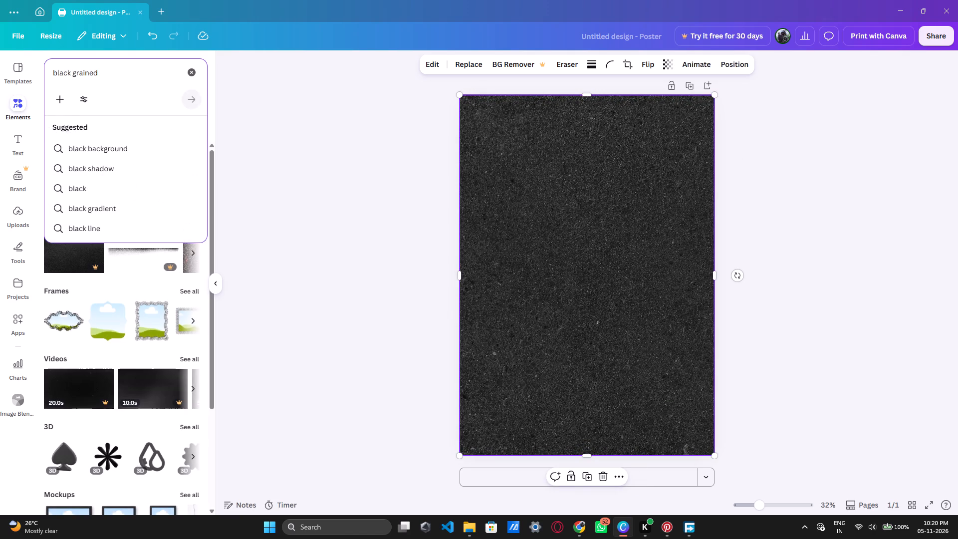
key("BackSpace")
key("BackSpace")
key("BackSpace")
key("BackSpace")
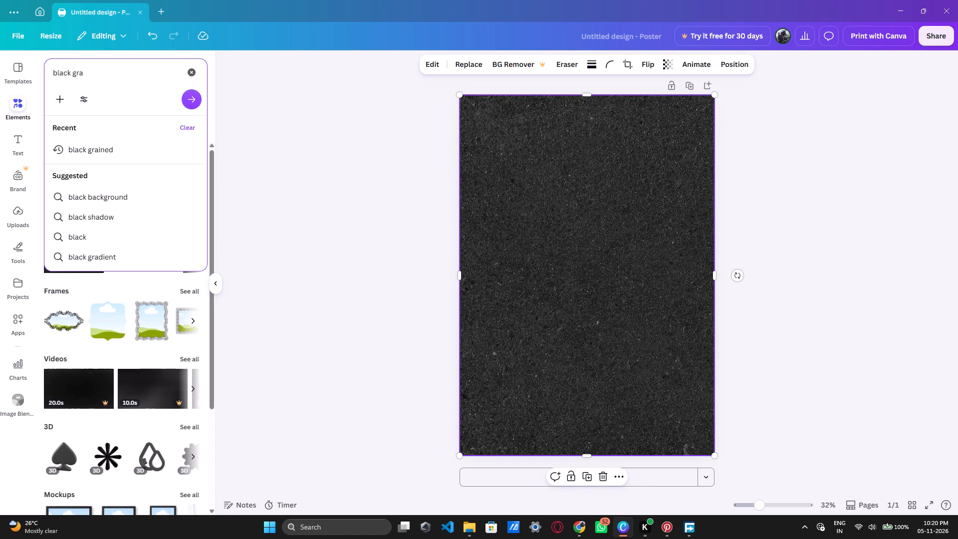
type("dient")
key("Return")
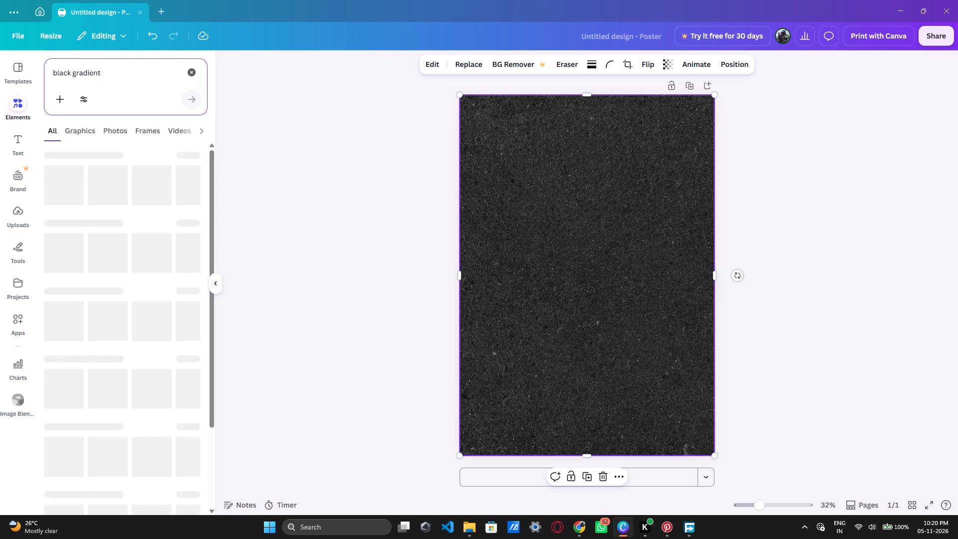
scroll(17, 287, "down", 5)
scroll(187, 291, "down", 4)
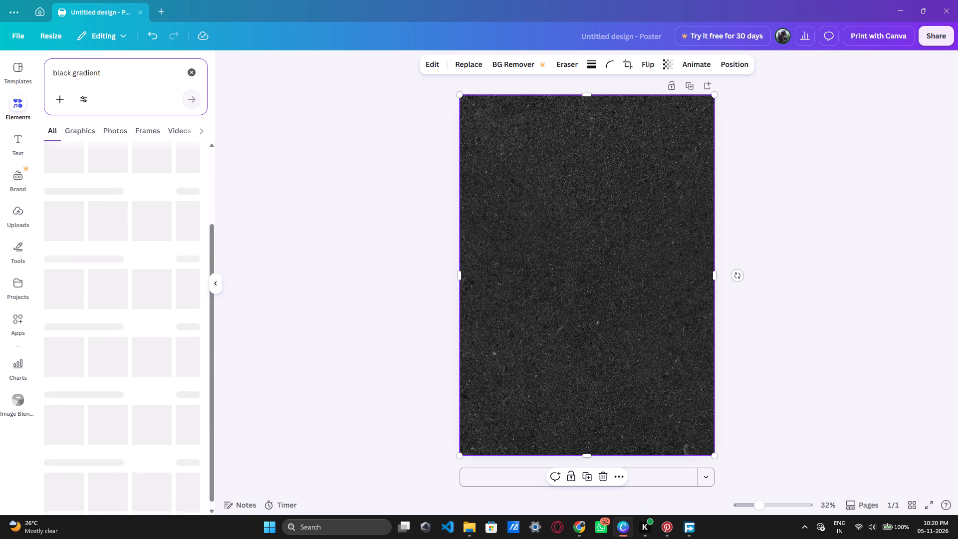
scroll(188, 294, "up", 10)
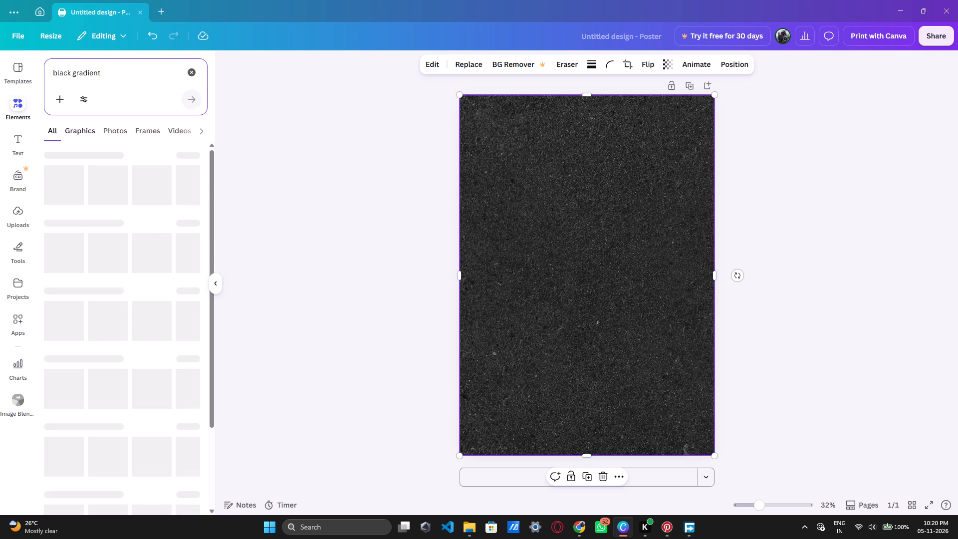
left_click(86, 128)
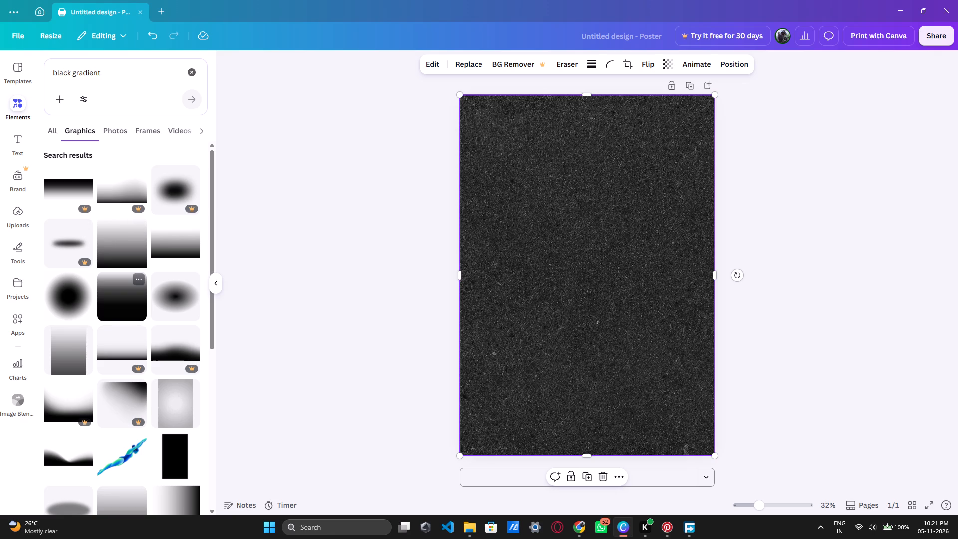
Add the rounded square black gradient, rotate it 180°, snap it to the page's upper-left corner and enlarge it to the full page height.
left_click(140, 297)
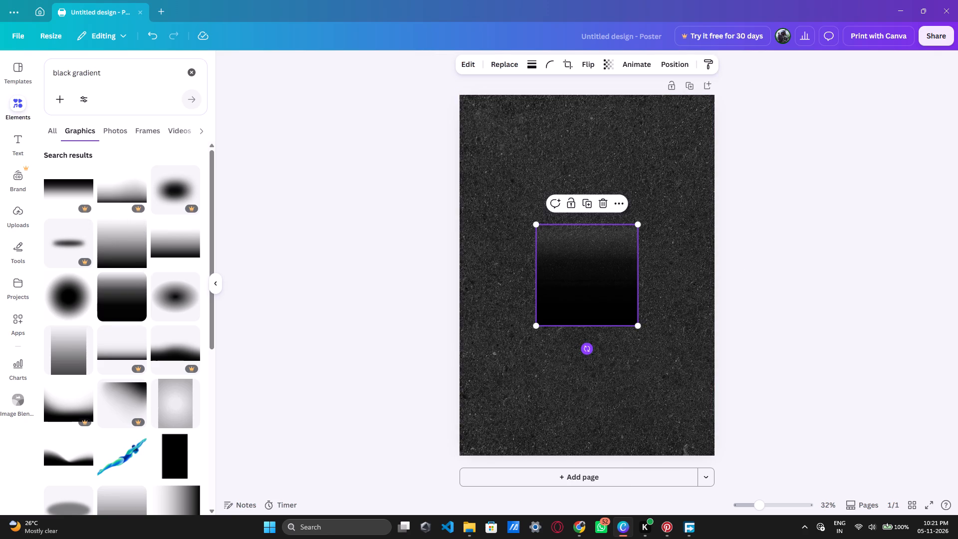
left_click_drag(588, 348, 599, 177)
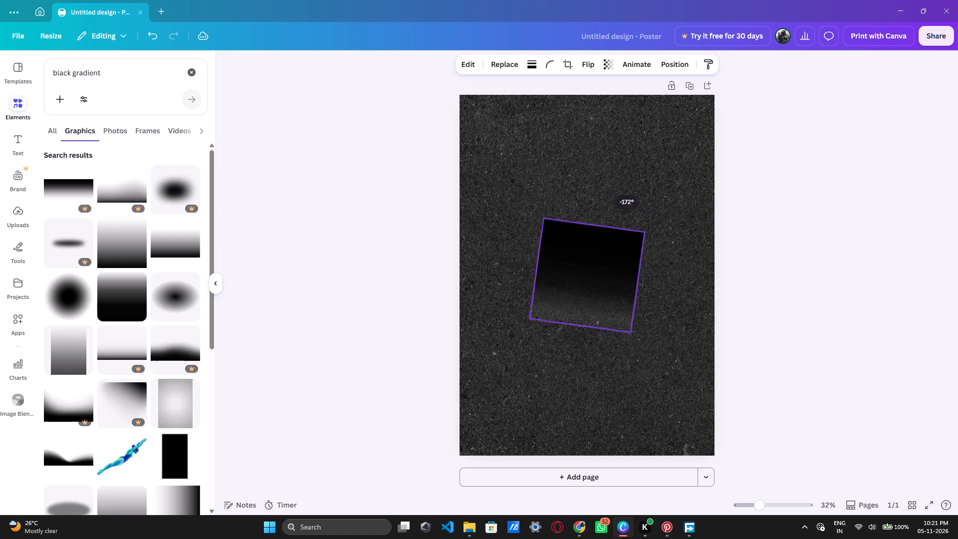
left_click_drag(599, 177, 585, 183)
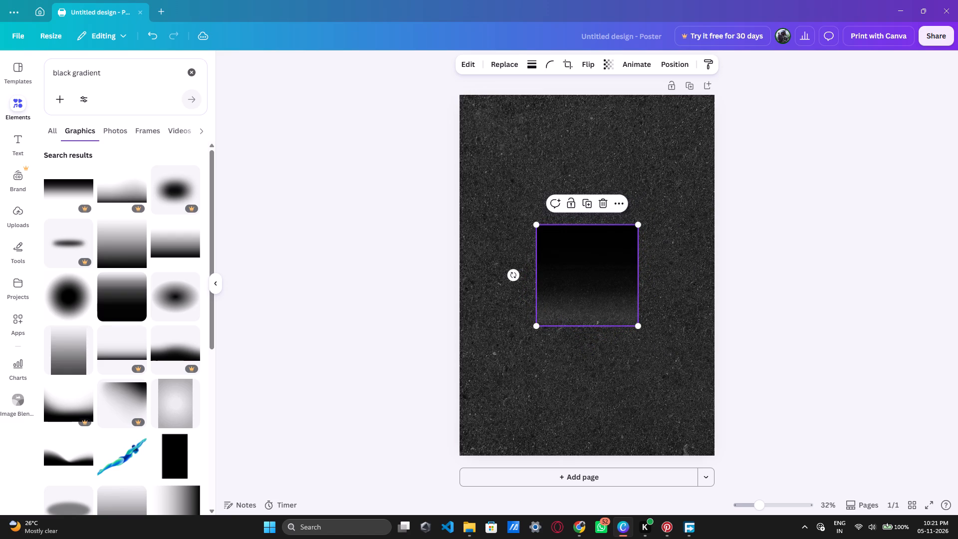
left_click_drag(594, 271, 581, 243)
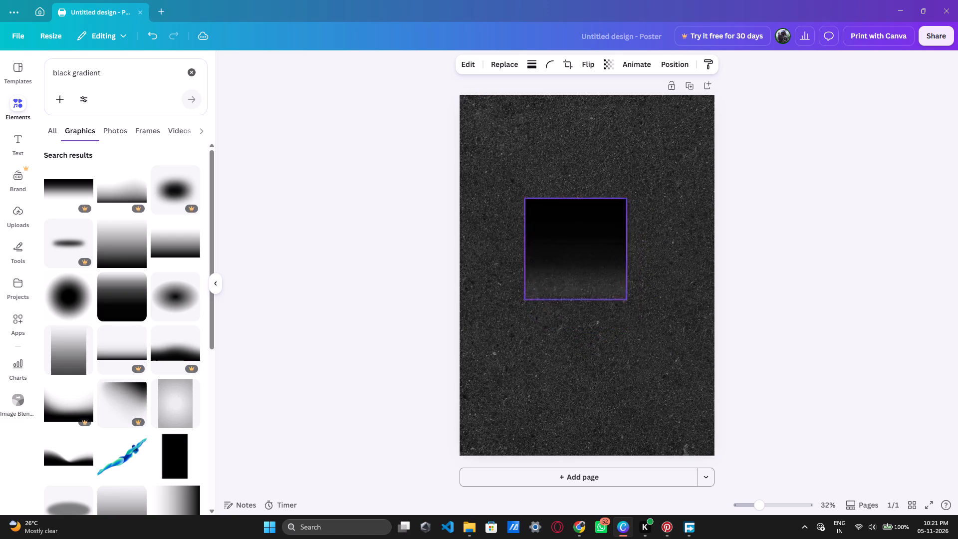
left_click_drag(581, 243, 520, 141)
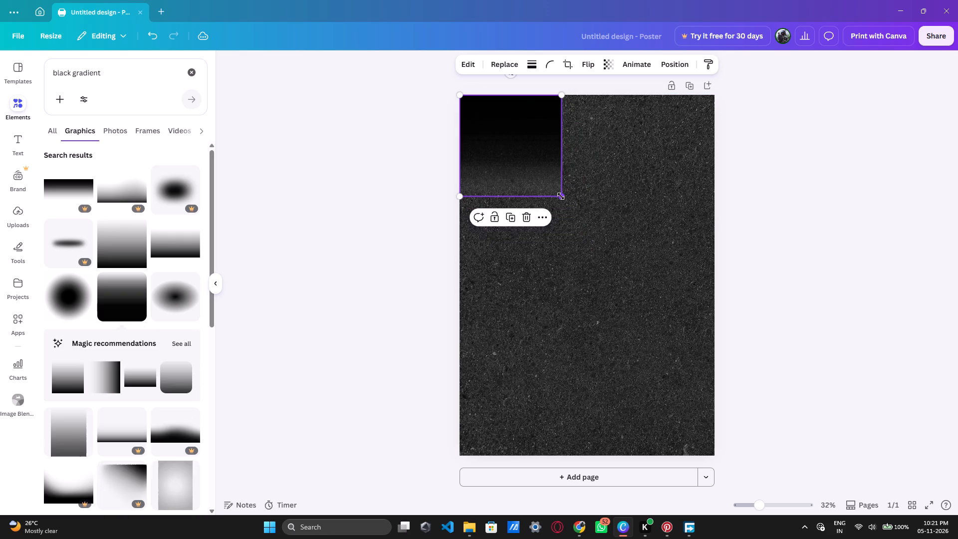
left_click_drag(561, 196, 787, 476)
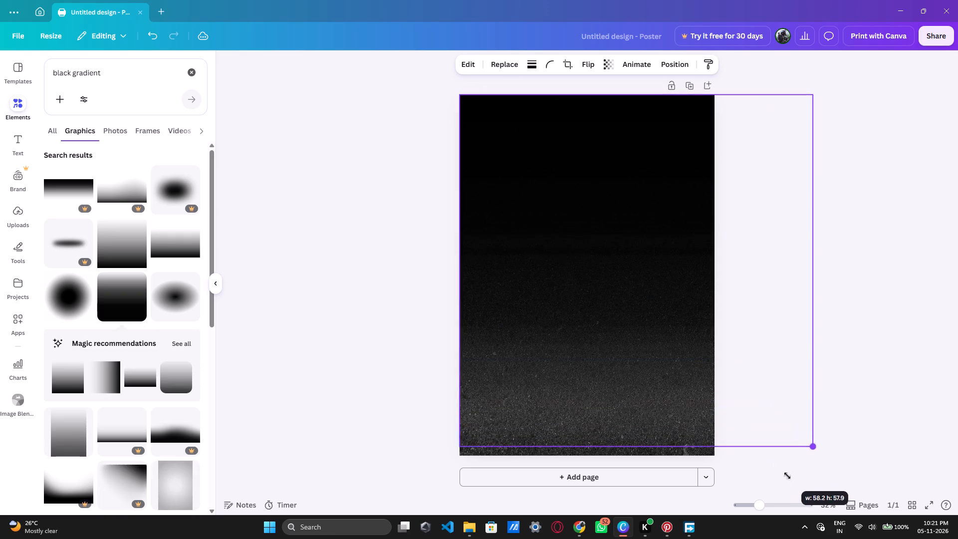
left_click_drag(787, 476, 798, 482)
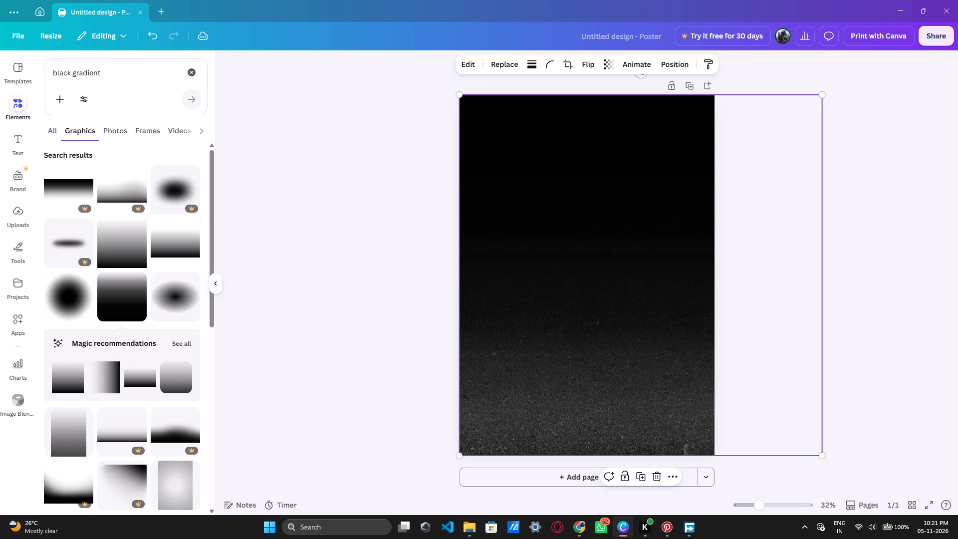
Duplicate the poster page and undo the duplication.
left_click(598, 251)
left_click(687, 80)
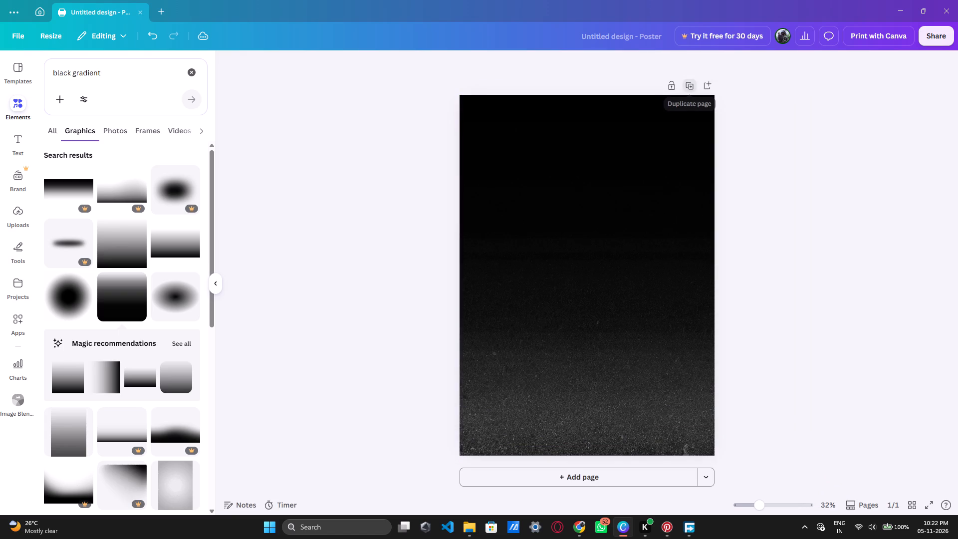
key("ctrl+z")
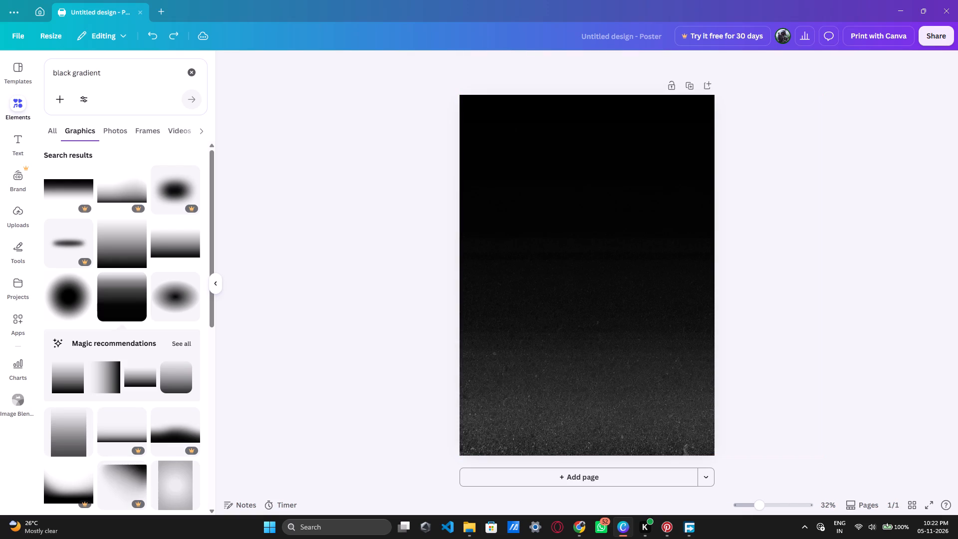
Shrink the black gradient from its lower corner to slightly narrower than the page, about two-thirds of the page height.
left_click(661, 336)
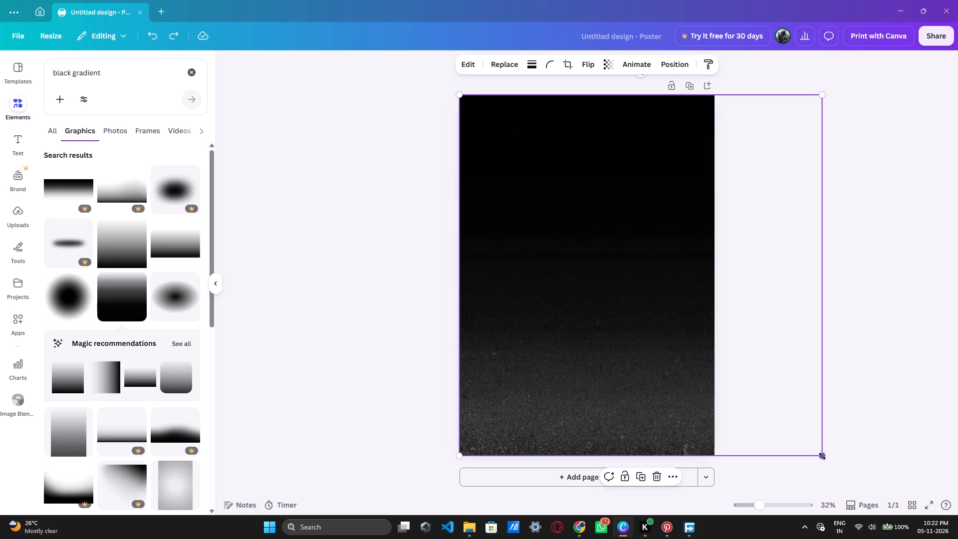
left_click_drag(822, 456, 681, 338)
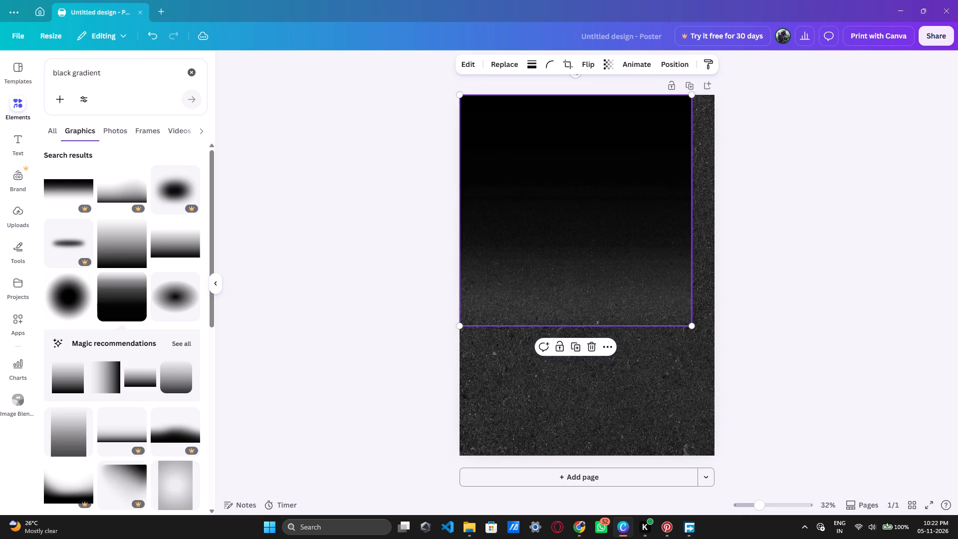
Duplicate the gradient, rotate the copy back to 0° and align it to the page's lower-left corner.
left_click(579, 344)
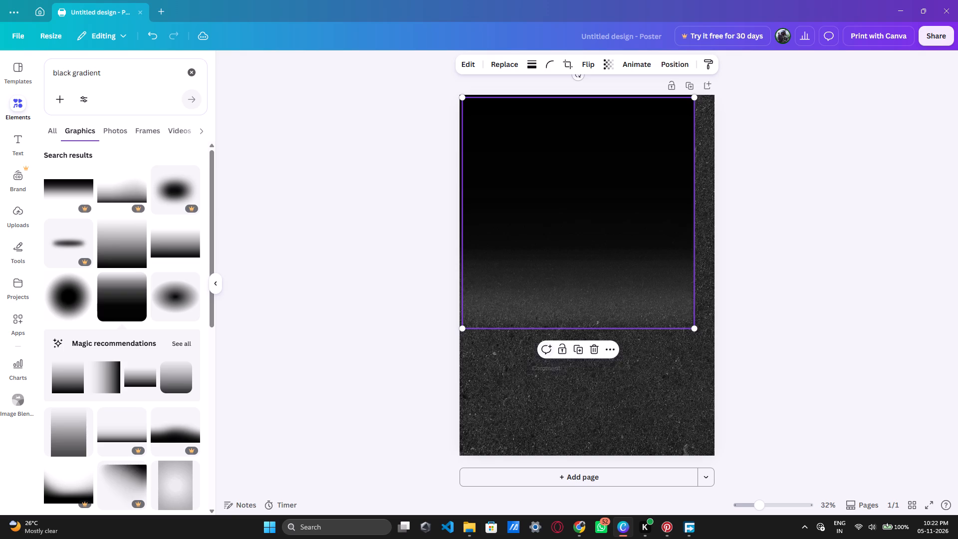
left_click_drag(586, 243, 586, 307)
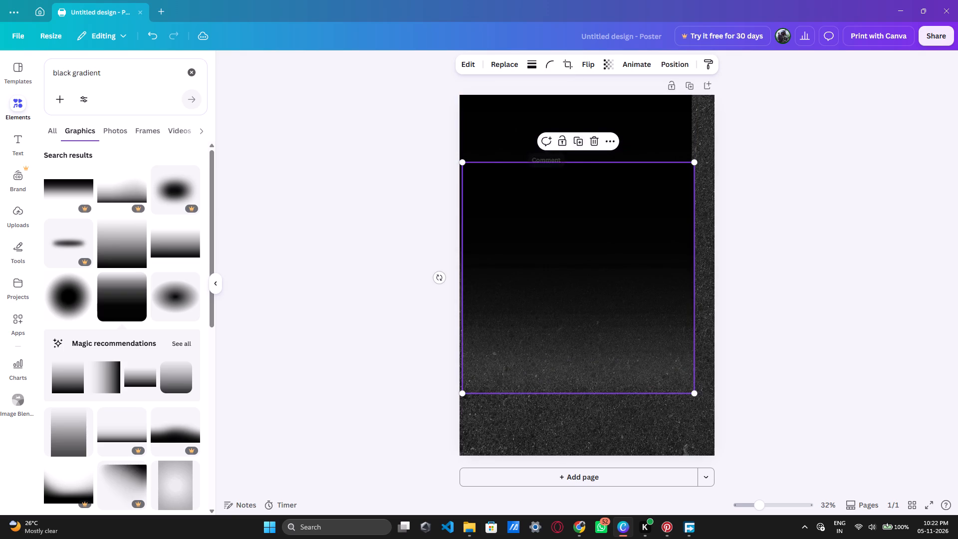
left_click_drag(436, 278, 721, 293)
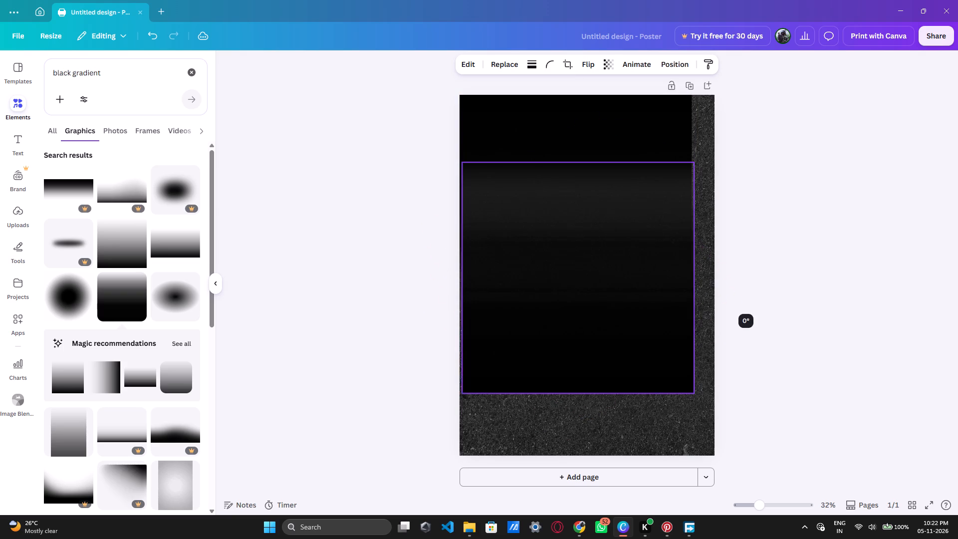
left_click_drag(721, 293, 721, 295)
left_click_drag(539, 280, 537, 340)
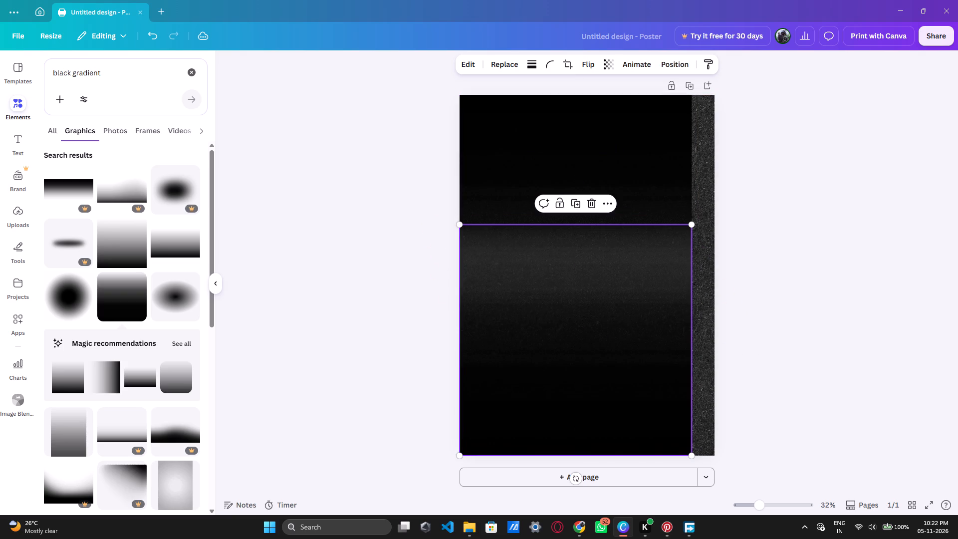
Enlarge the upper and lower gradients proportionally so each spans the full page width.
left_click(636, 175)
left_click_drag(691, 325, 704, 337)
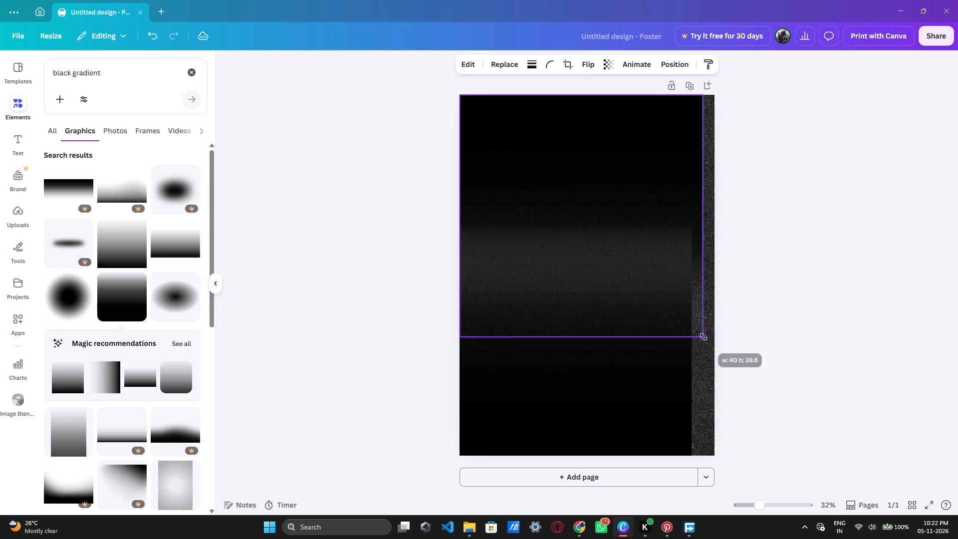
left_click_drag(704, 337, 711, 348)
left_click(665, 316)
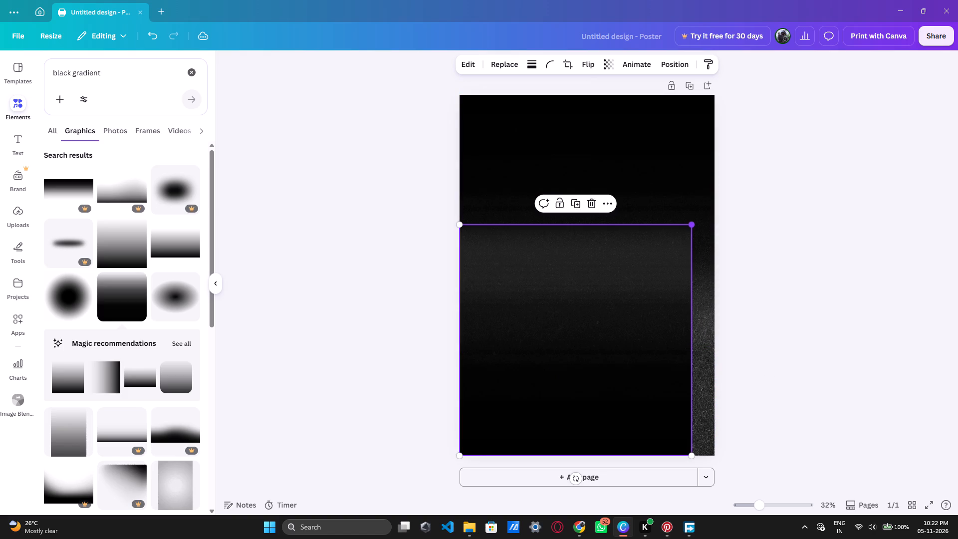
left_click_drag(691, 222, 709, 190)
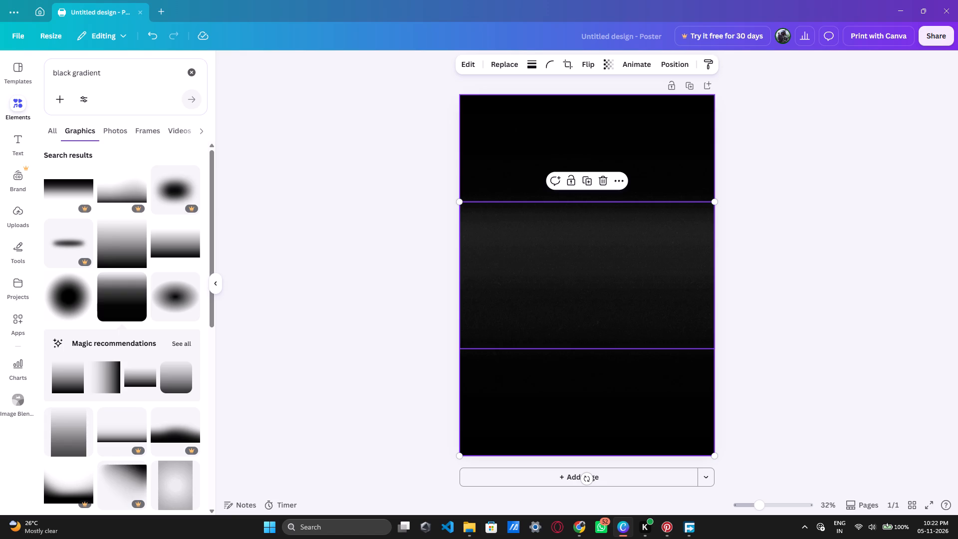
Slide the lower gradient down and the upper gradient up, partly off the page, leaving a band of grain texture across the middle.
left_click(586, 239)
left_click_drag(588, 279, 588, 333)
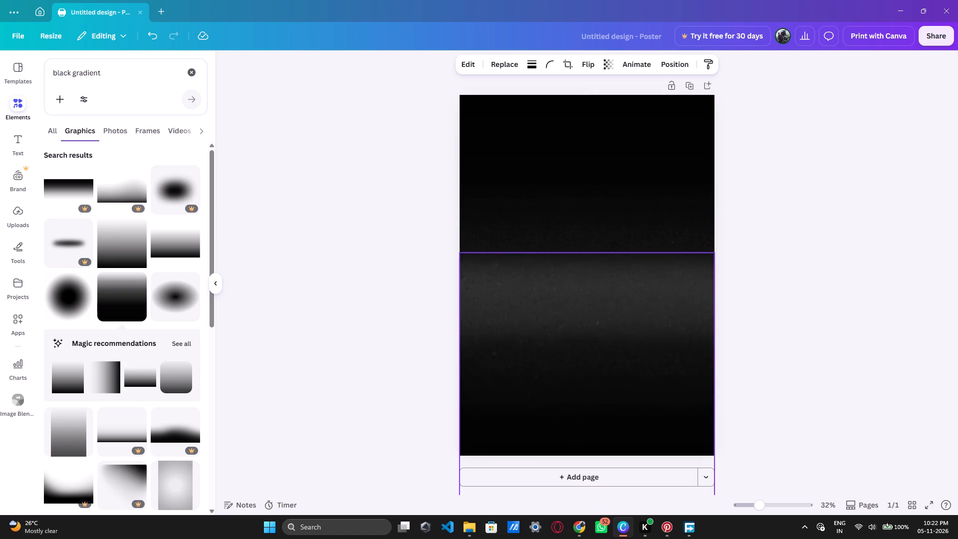
left_click_drag(588, 333, 586, 387)
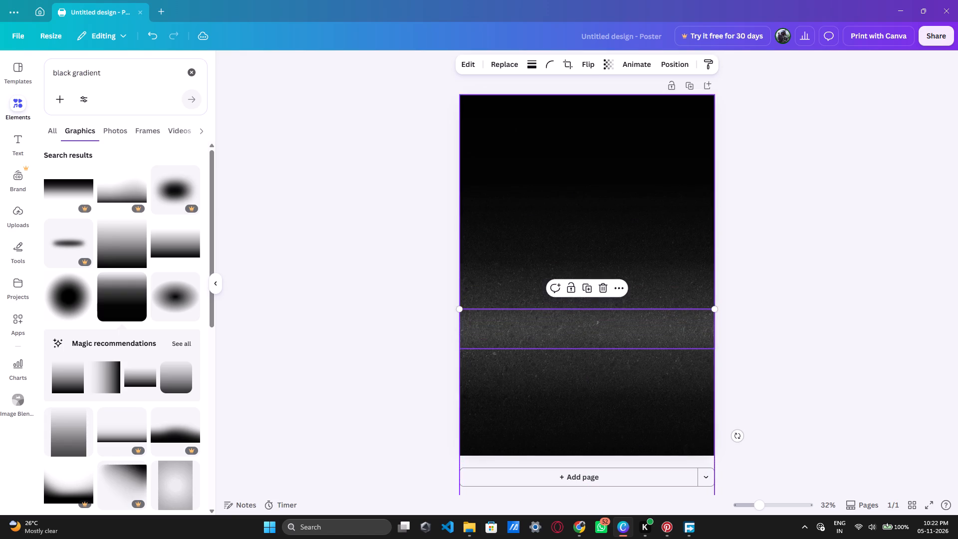
left_click(579, 156)
left_click_drag(580, 178, 580, 93)
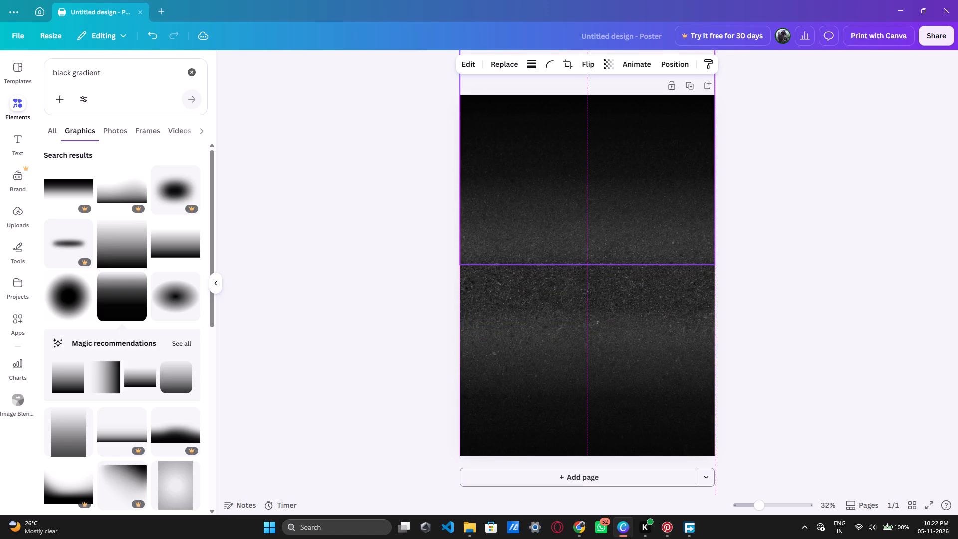
left_click_drag(580, 93, 580, 93)
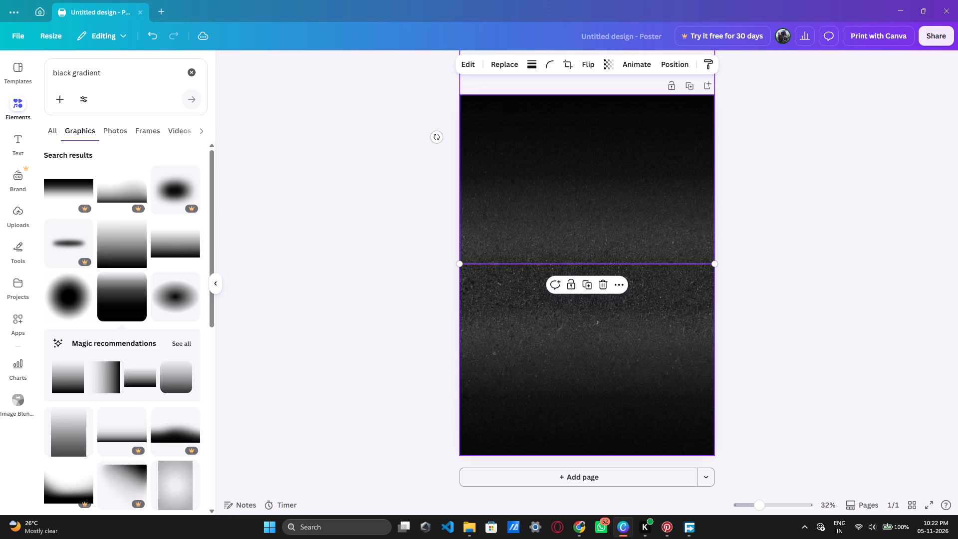
left_click_drag(593, 159, 593, 135)
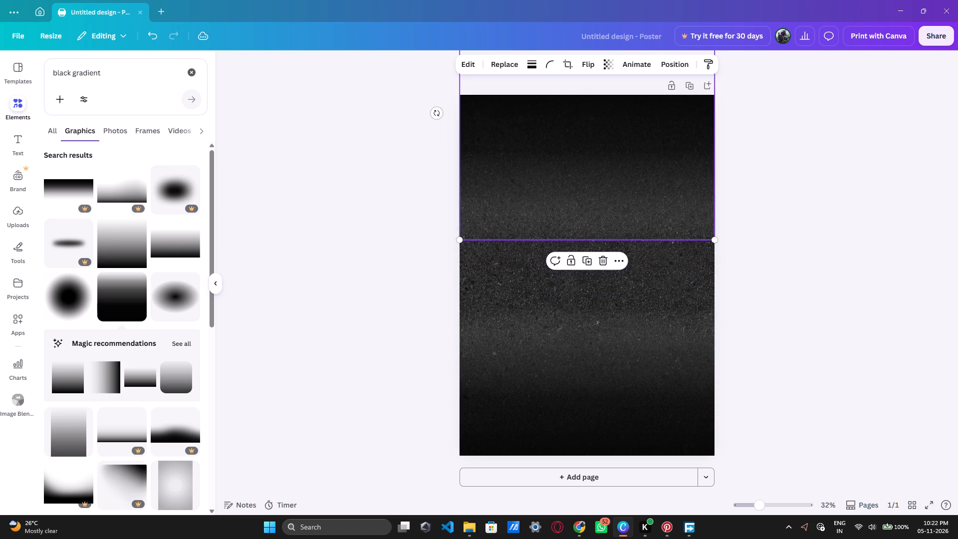
left_click(593, 383)
left_click(595, 385)
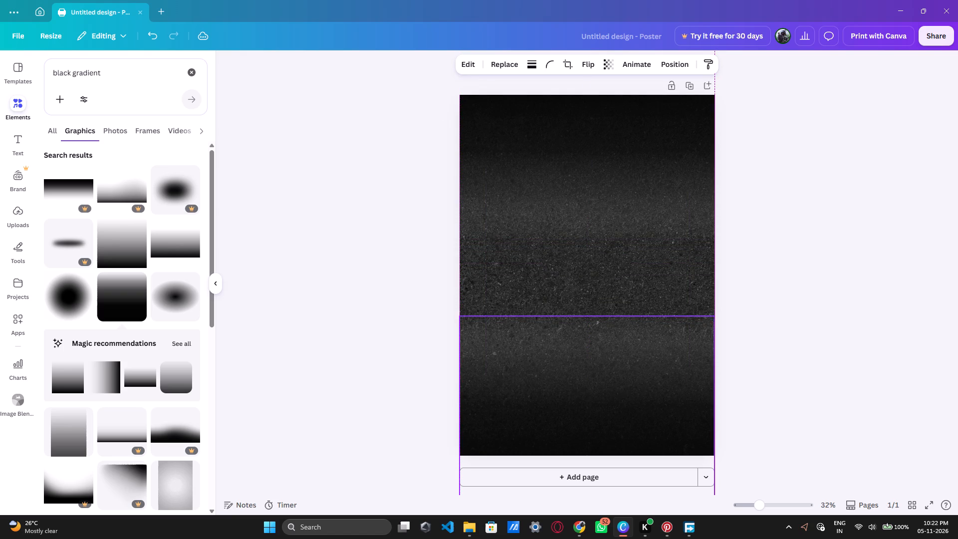
left_click(864, 292)
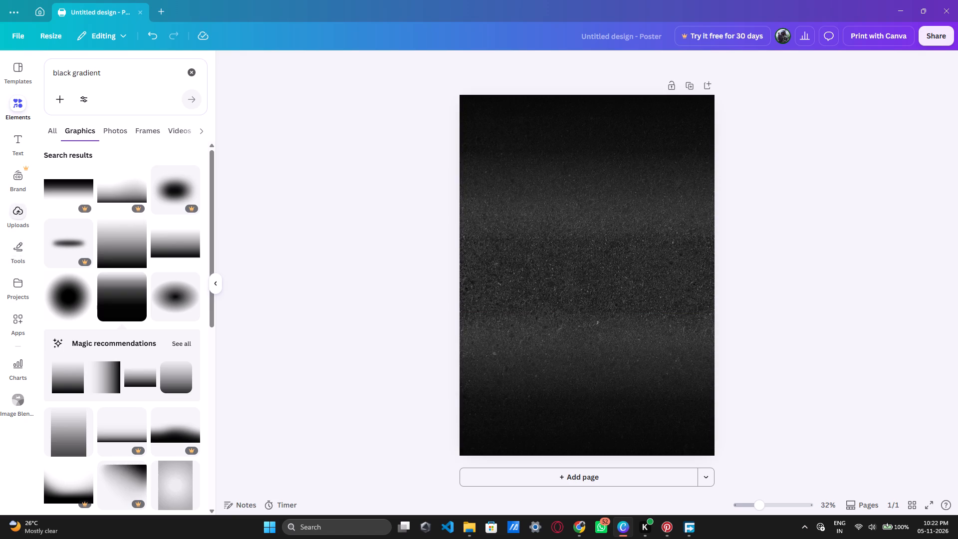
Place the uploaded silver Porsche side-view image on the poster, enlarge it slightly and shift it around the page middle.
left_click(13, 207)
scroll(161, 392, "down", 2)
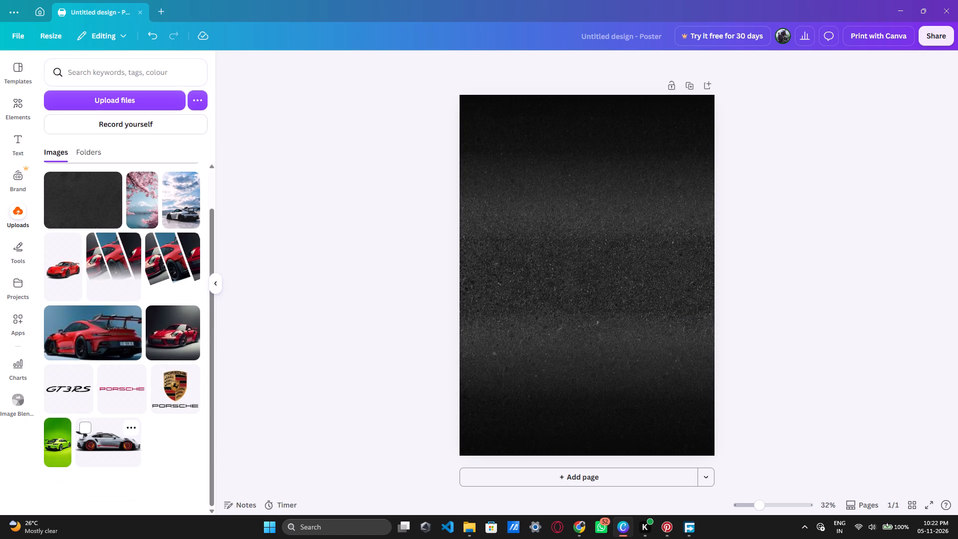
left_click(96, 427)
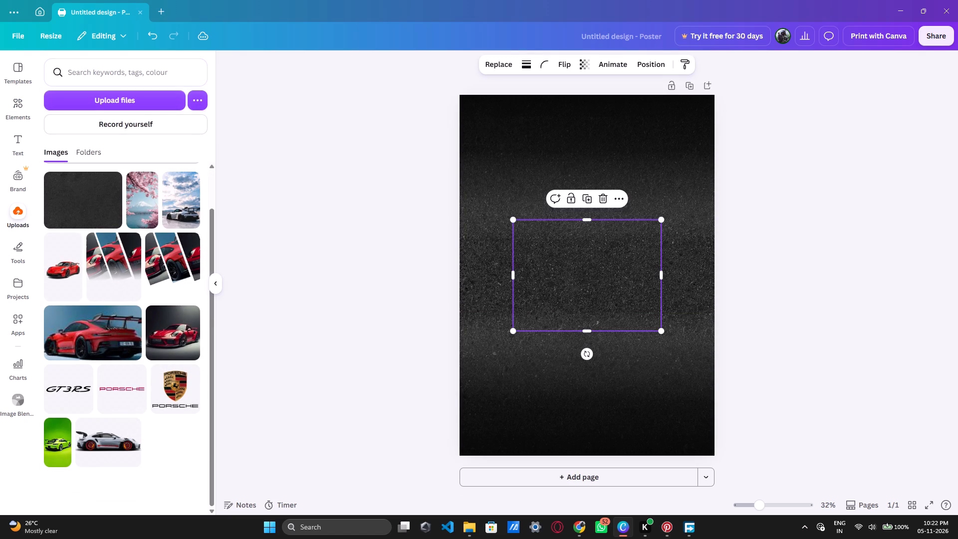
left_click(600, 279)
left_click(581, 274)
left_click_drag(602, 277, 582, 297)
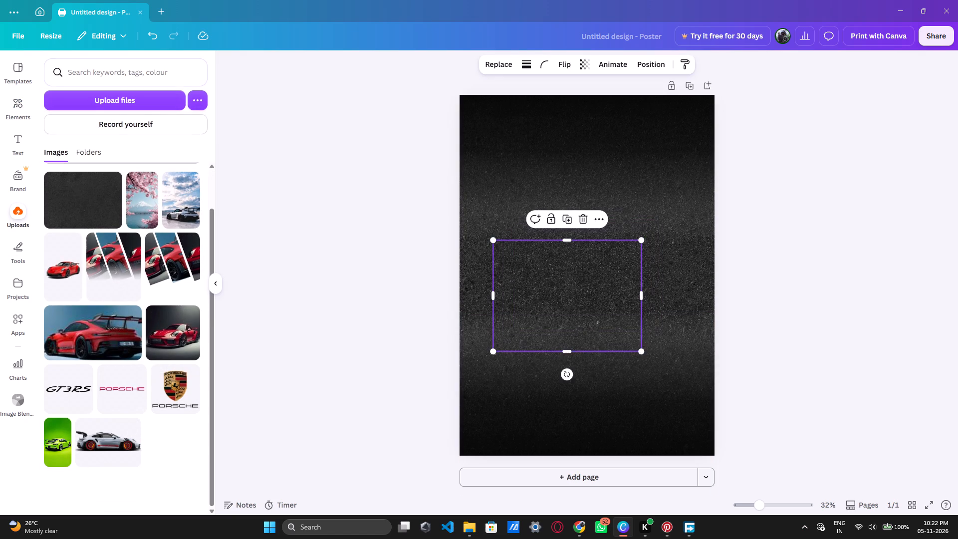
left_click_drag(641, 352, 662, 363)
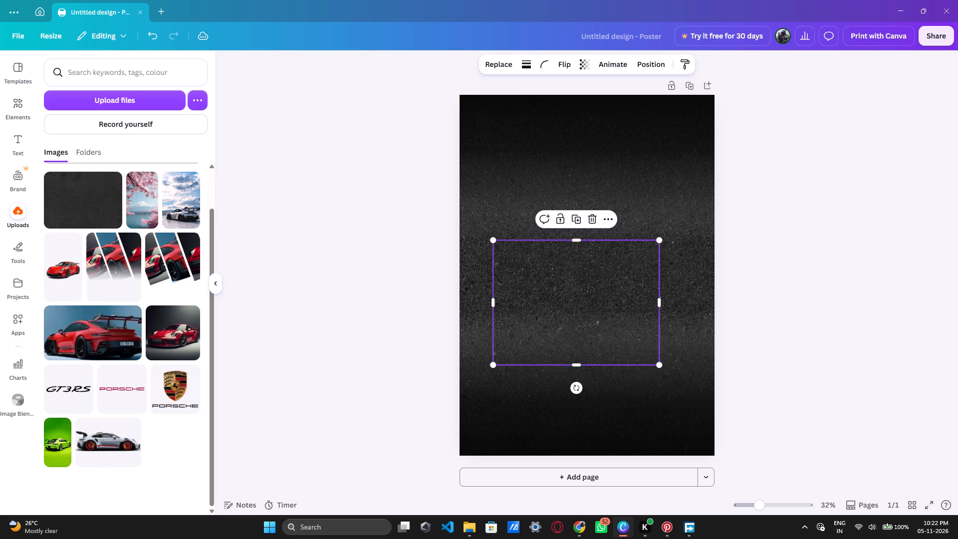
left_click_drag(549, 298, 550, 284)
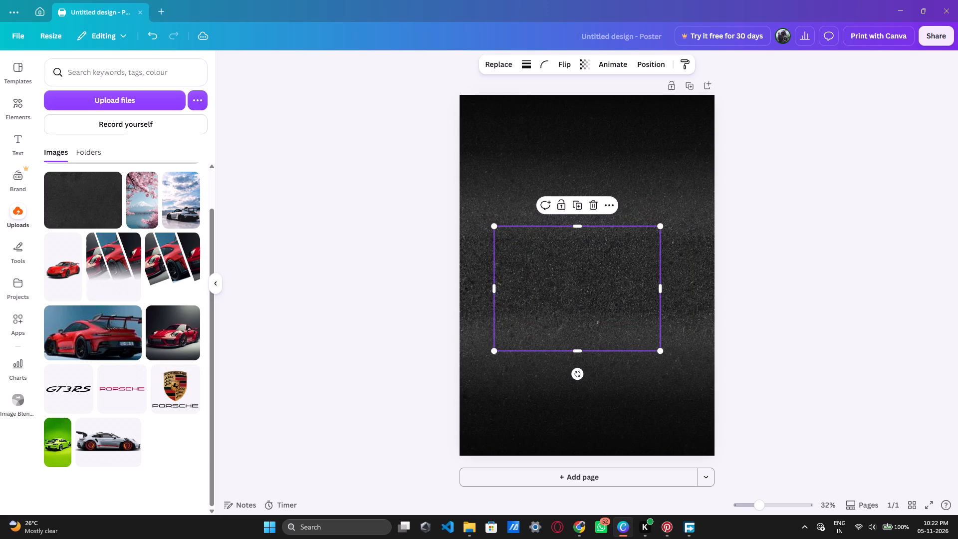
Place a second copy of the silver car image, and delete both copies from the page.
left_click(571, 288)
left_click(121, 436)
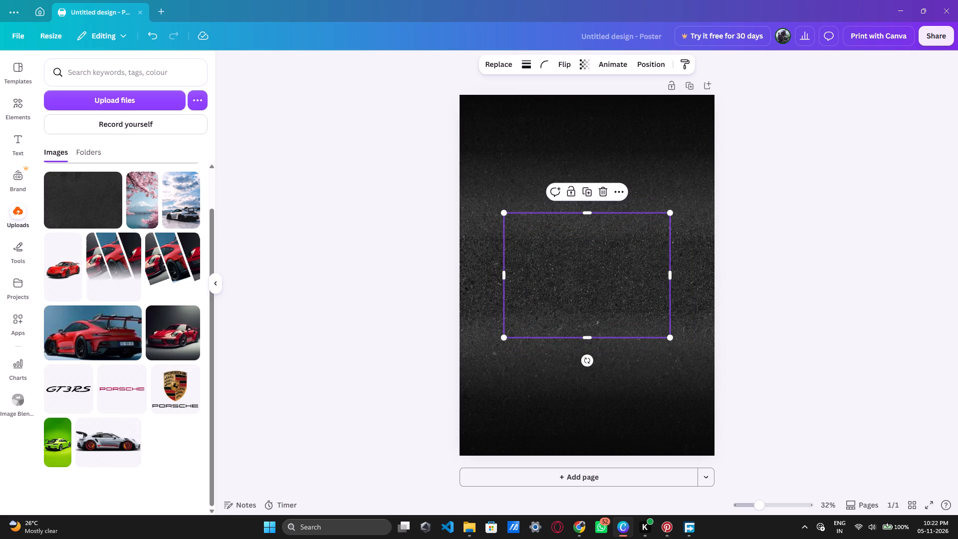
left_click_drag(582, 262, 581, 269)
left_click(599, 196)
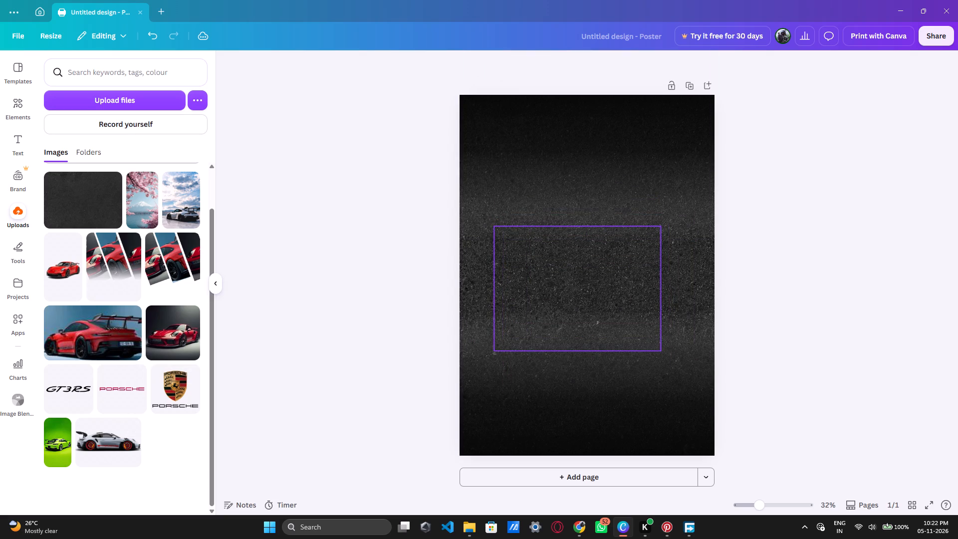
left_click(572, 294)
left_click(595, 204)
Lock the upper and lower black gradients in place.
left_click(592, 193)
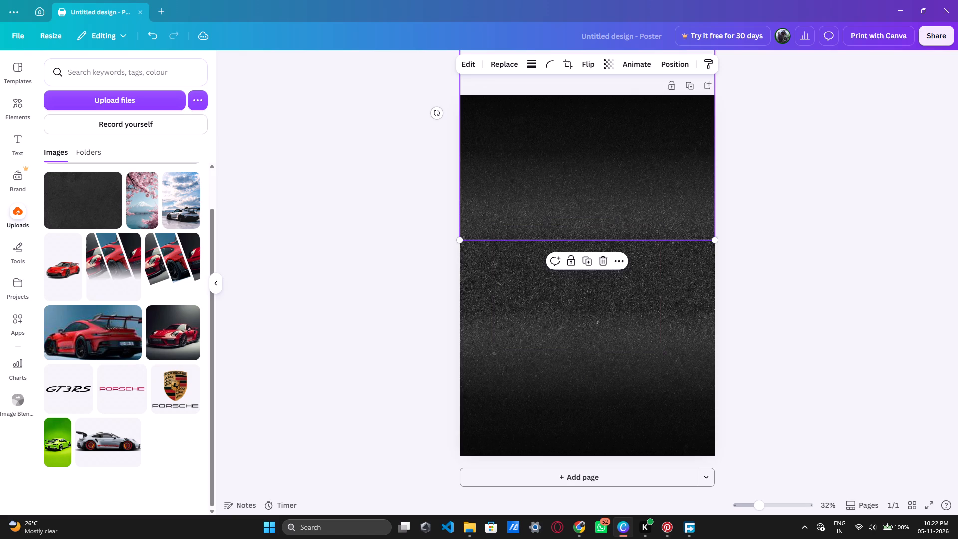
left_click(571, 259)
left_click(578, 409)
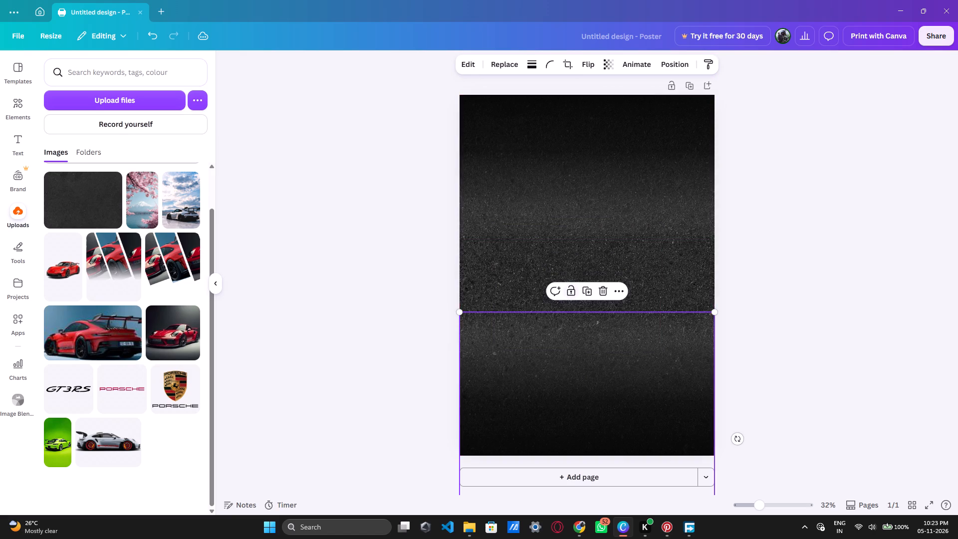
left_click(568, 291)
left_click(842, 292)
Add the uploaded silver Porsche side-view image to the poster again.
left_click(107, 444)
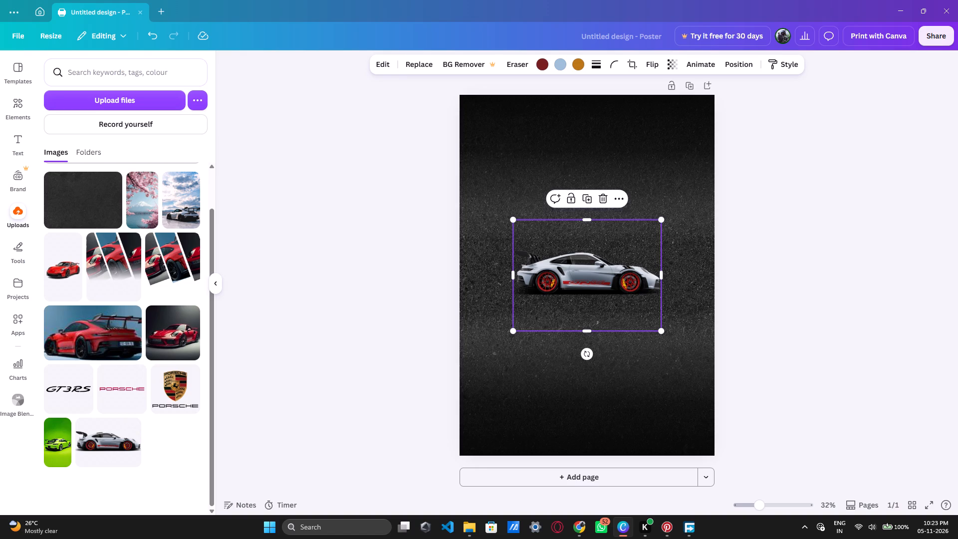
Look through the image editing tools, style matches, filters, apps and shadows available for the silver car.
left_click(390, 64)
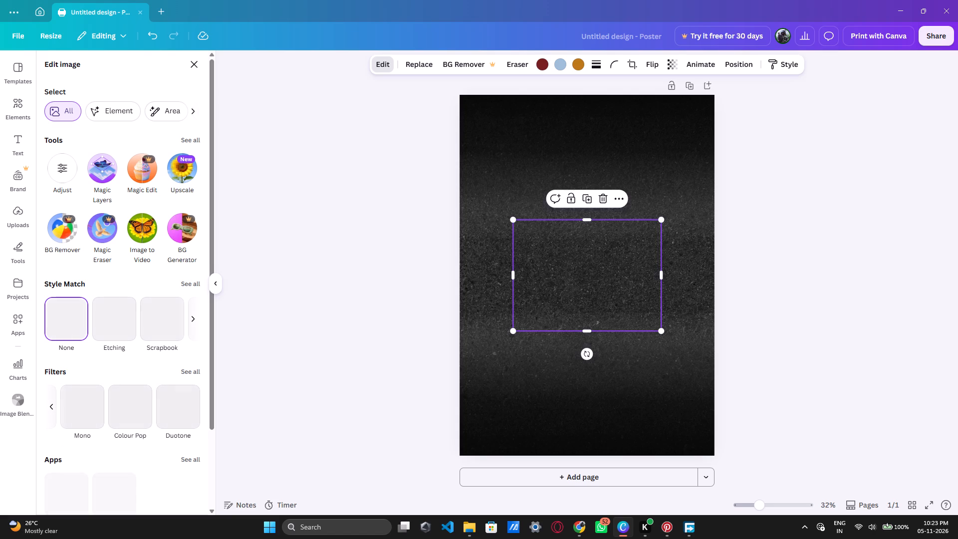
scroll(92, 322, "down", 6)
scroll(99, 318, "up", 6)
scroll(99, 317, "down", 6)
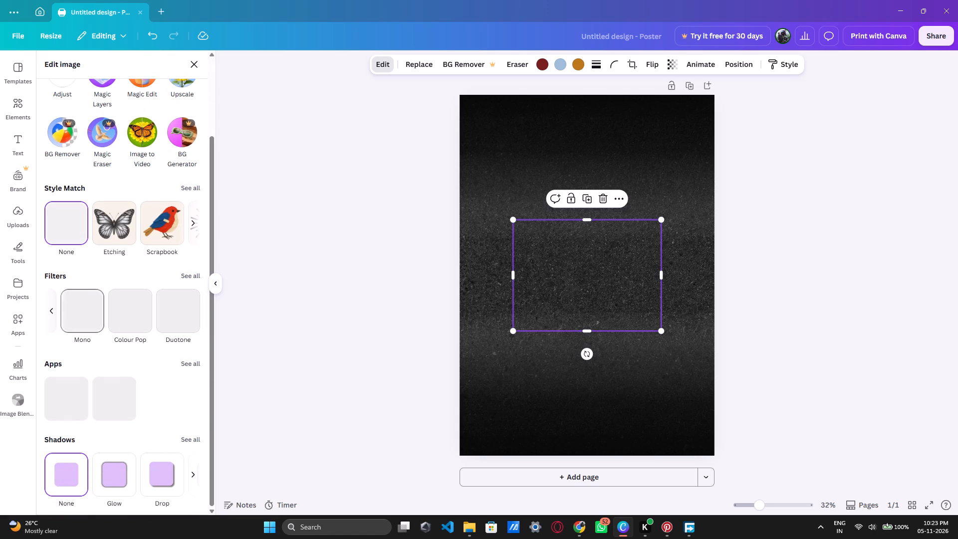
left_click(651, 372)
left_click(626, 283)
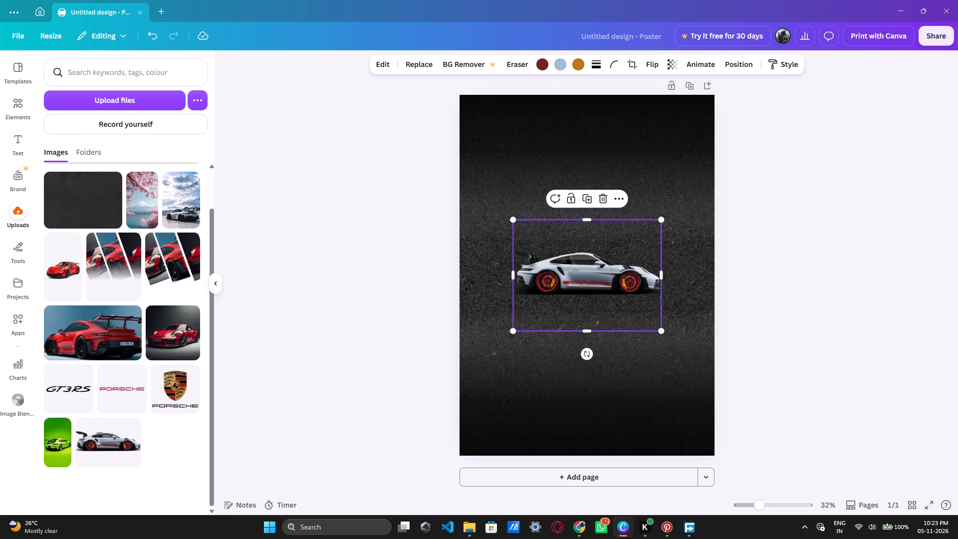
left_click(385, 63)
scroll(199, 333, "down", 3)
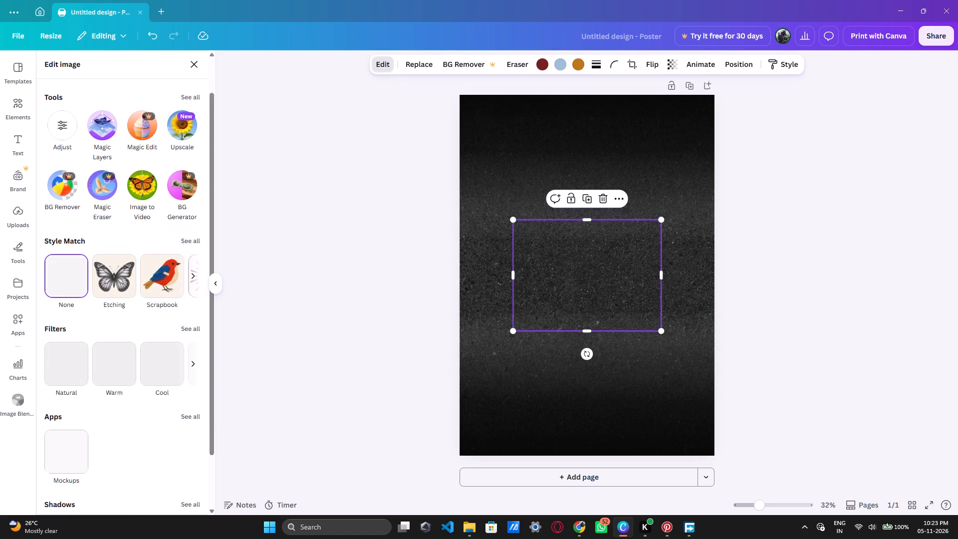
scroll(128, 320, "up", 2)
scroll(116, 315, "down", 4)
scroll(110, 309, "up", 1)
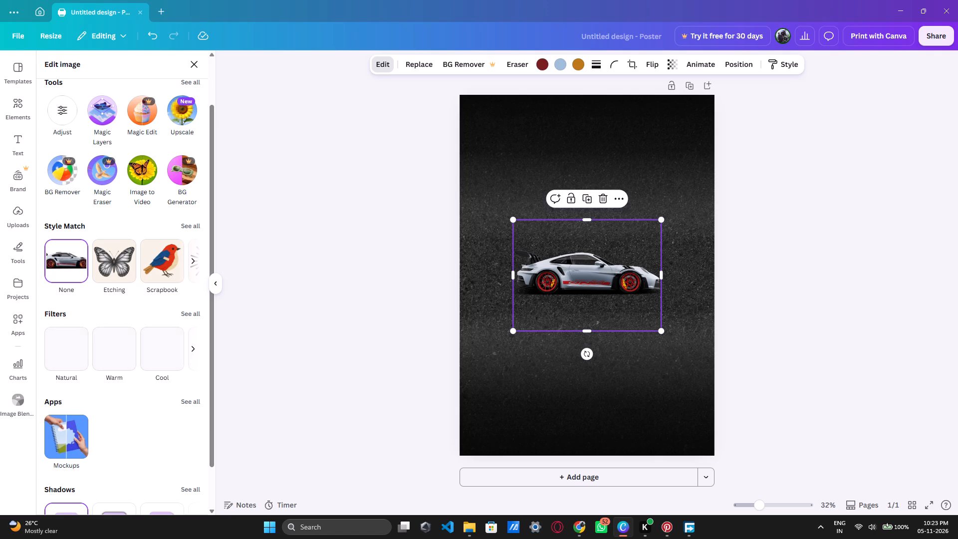
scroll(168, 401, "down", 4)
left_click(193, 386)
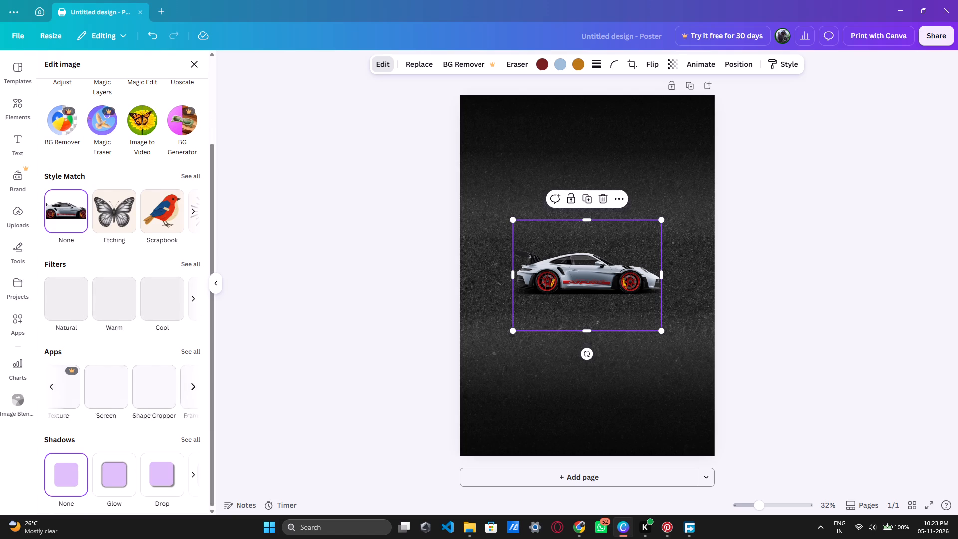
scroll(186, 379, "up", 2)
left_click(192, 307)
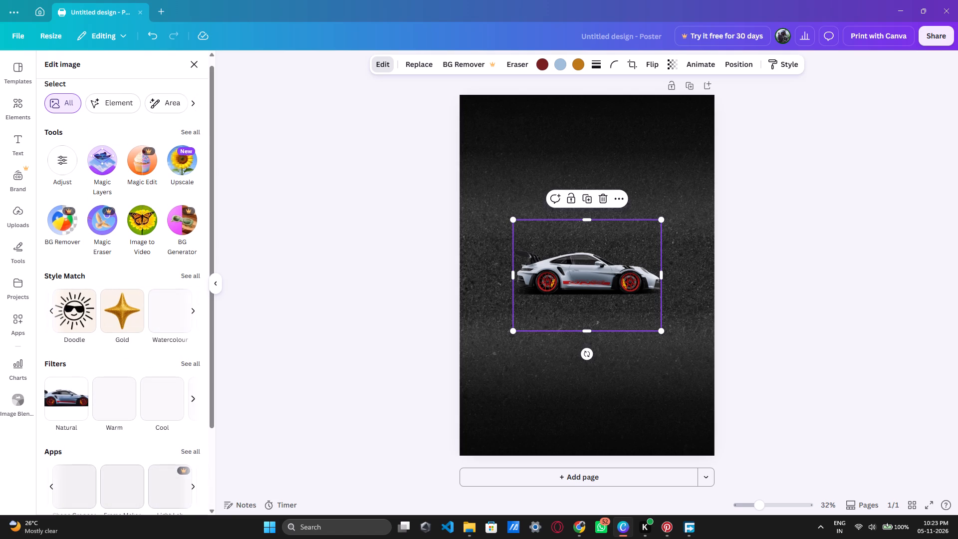
left_click(190, 395)
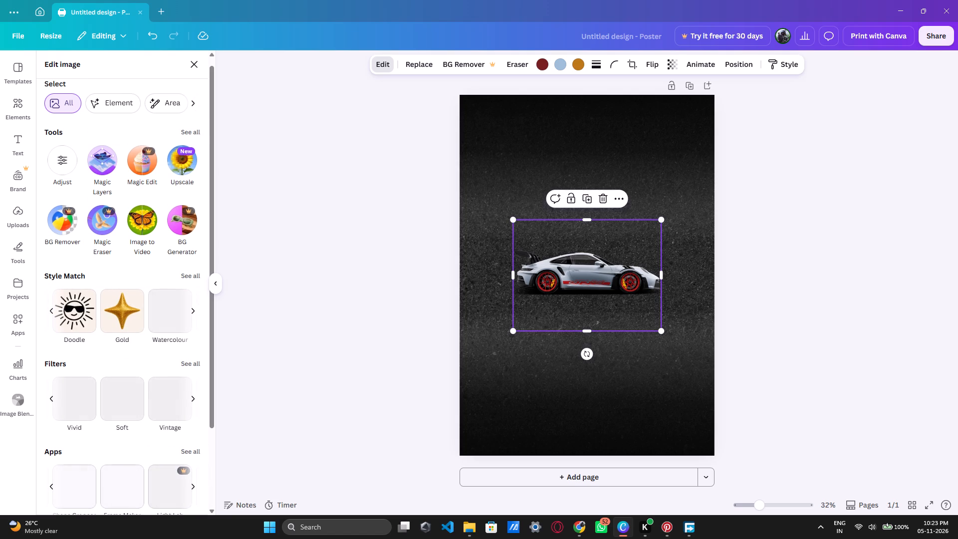
Upscale the silver car image to improve its quality.
left_click(185, 161)
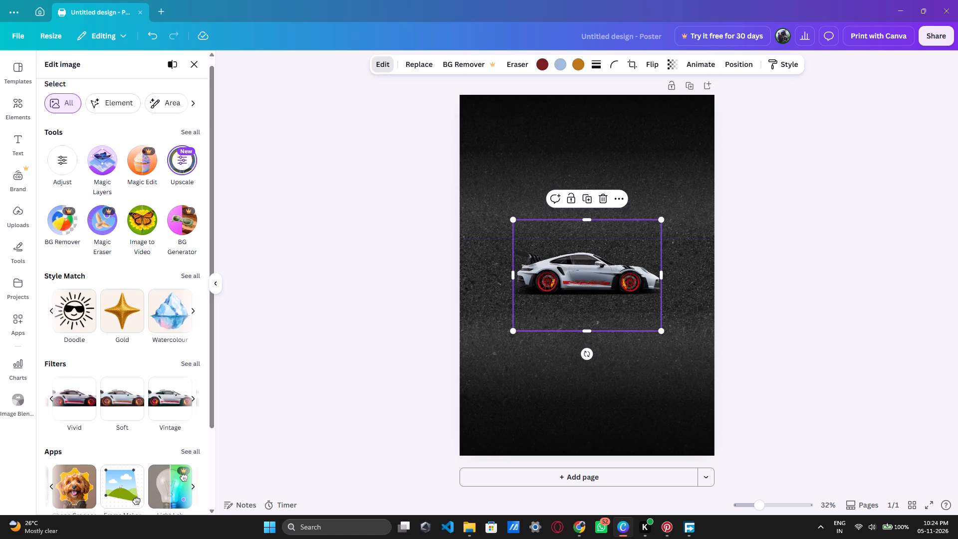
left_click(188, 160)
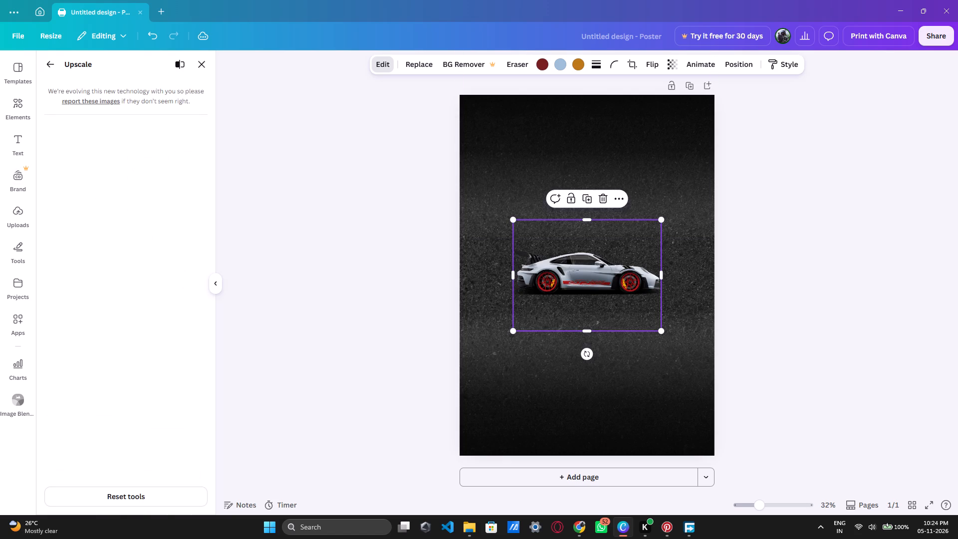
left_click(177, 67)
Enlarge the silver car image to about 70% of the page width and position it near the page centre.
left_click_drag(513, 331, 472, 349)
left_click_drag(576, 288, 602, 288)
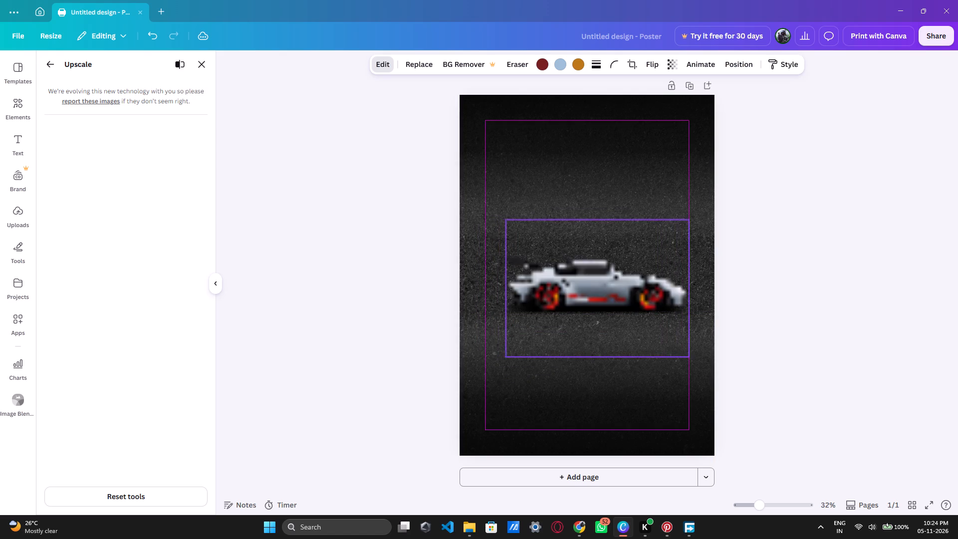
left_click_drag(602, 288, 595, 290)
left_click_drag(595, 289, 597, 279)
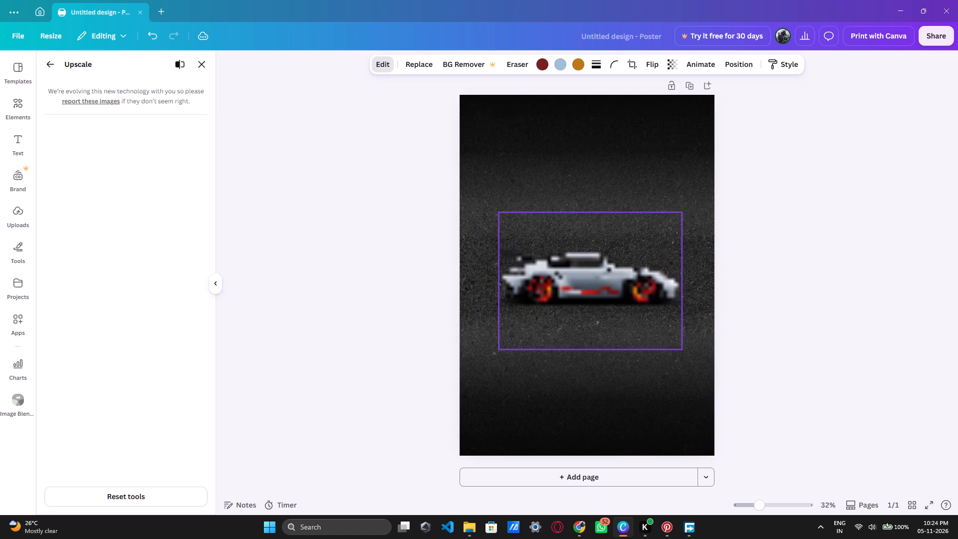
left_click_drag(597, 279, 597, 283)
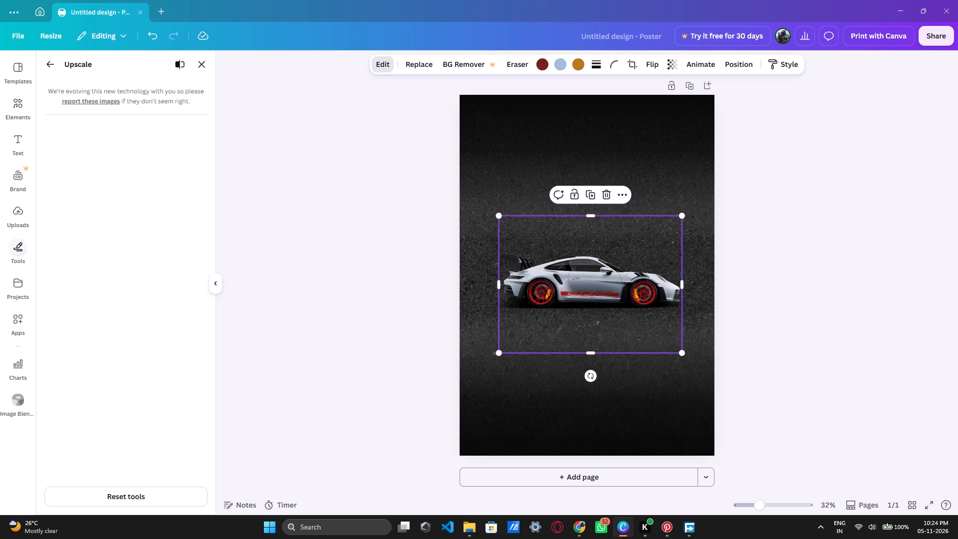
left_click(46, 62)
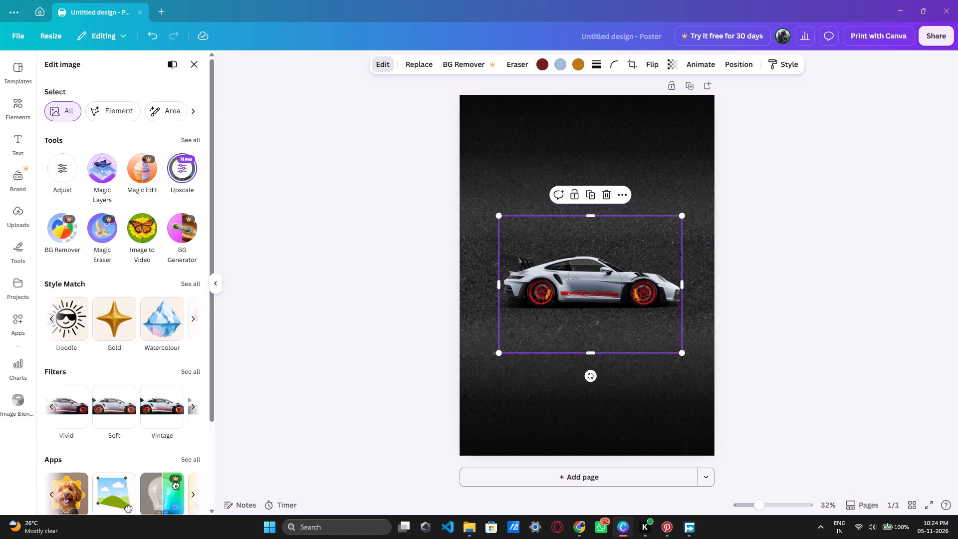
Crop the empty margins above and below the silver car.
left_click_drag(591, 216, 591, 238)
left_click_drag(589, 353, 590, 323)
Enlarge the cropped car image to almost the full page width, centred horizontally and slightly below the page's middle.
left_click_drag(499, 237, 465, 232)
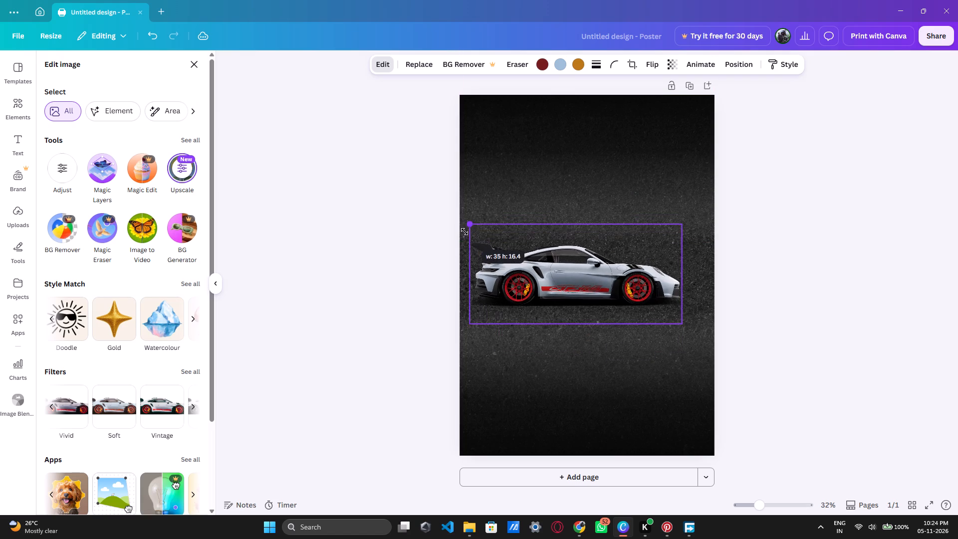
left_click_drag(465, 232, 456, 231)
left_click_drag(589, 265, 604, 278)
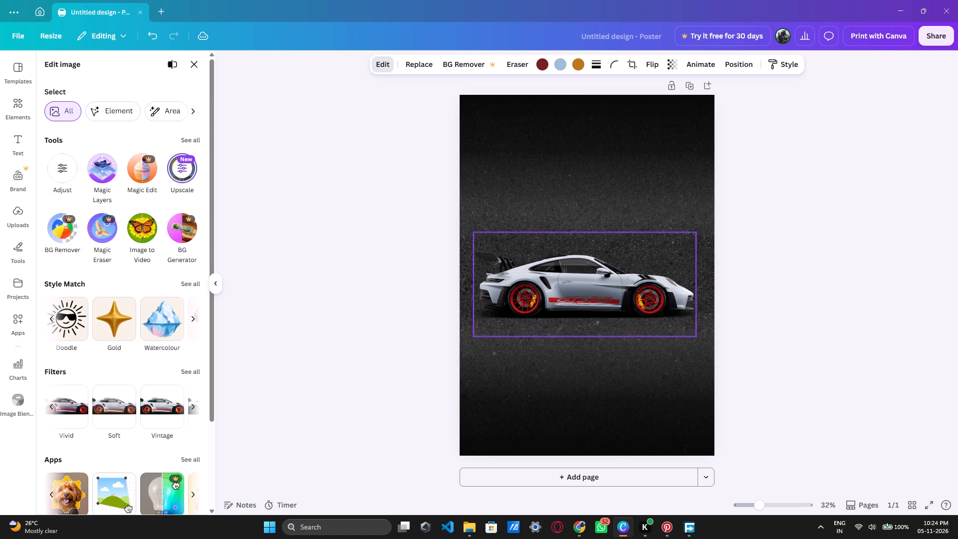
left_click_drag(604, 278, 606, 278)
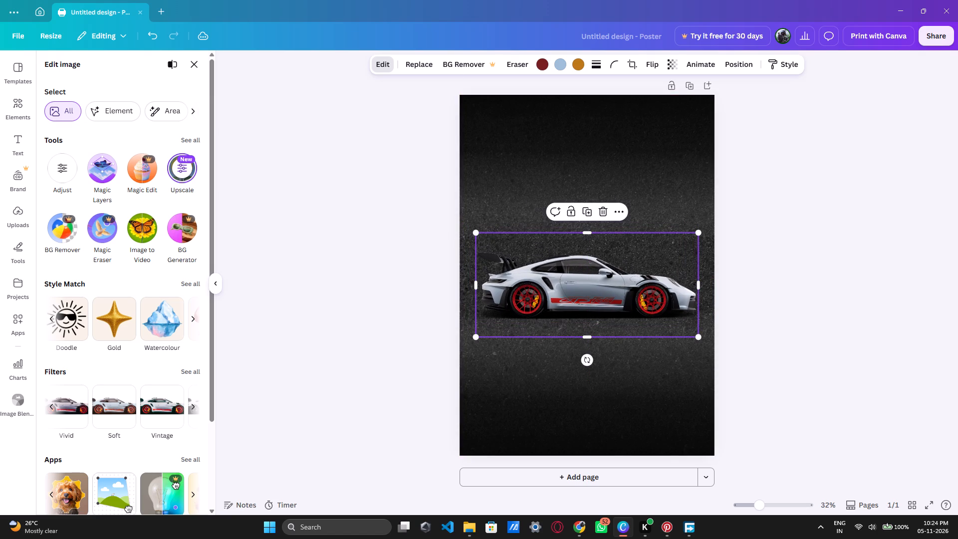
left_click_drag(698, 282, 713, 282)
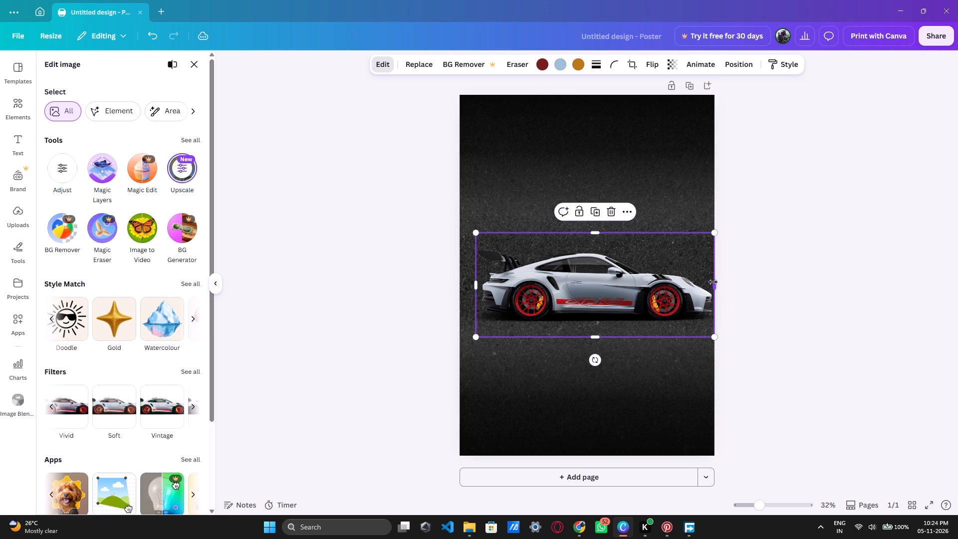
left_click_drag(607, 288, 597, 292)
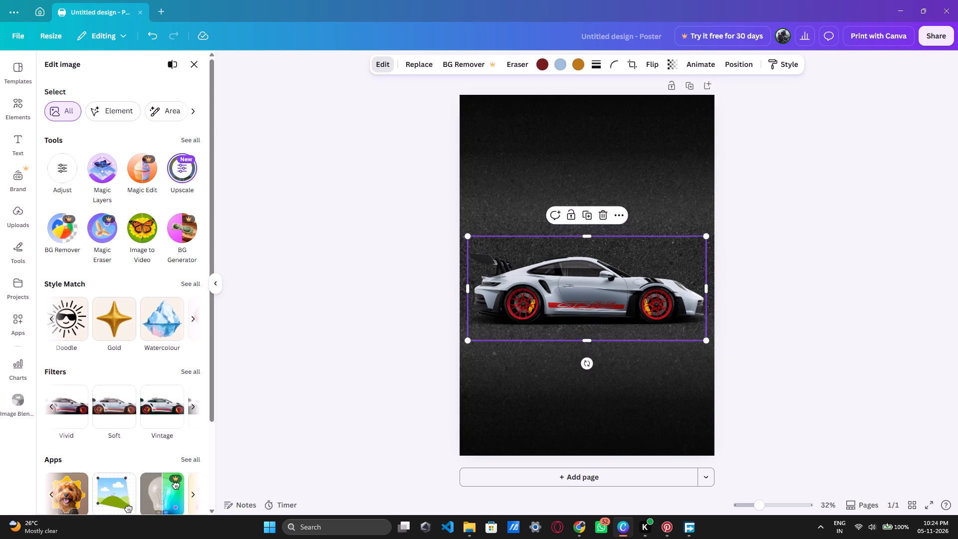
Set the silver car image's brightness to 20.
scroll(74, 340, "down", 2)
scroll(113, 344, "up", 3)
left_click(58, 166)
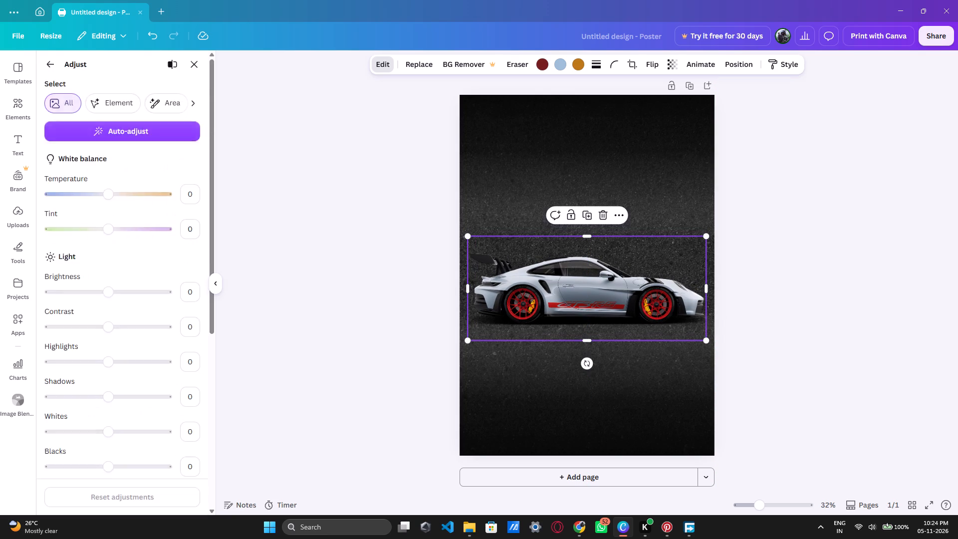
left_click(113, 292)
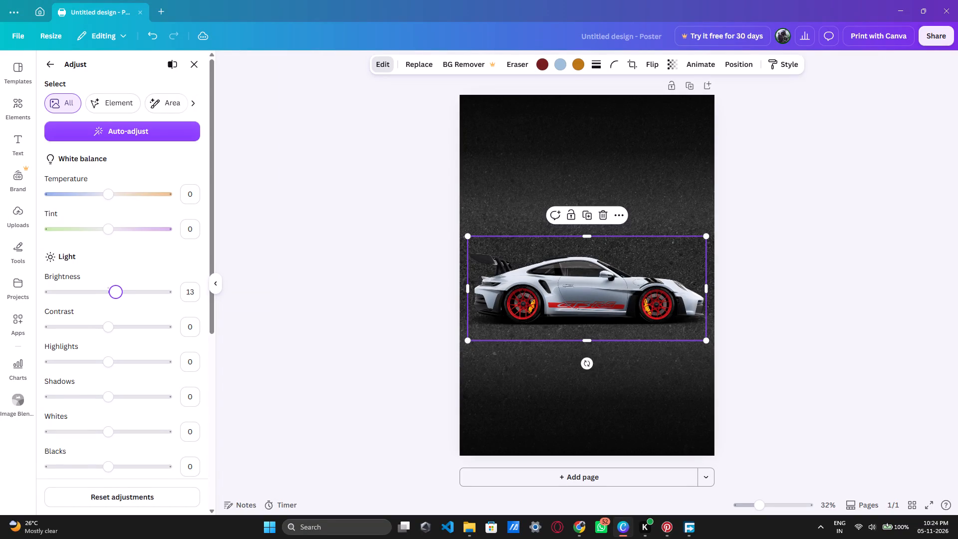
left_click_drag(120, 293, 120, 300)
left_click_drag(120, 300, 120, 305)
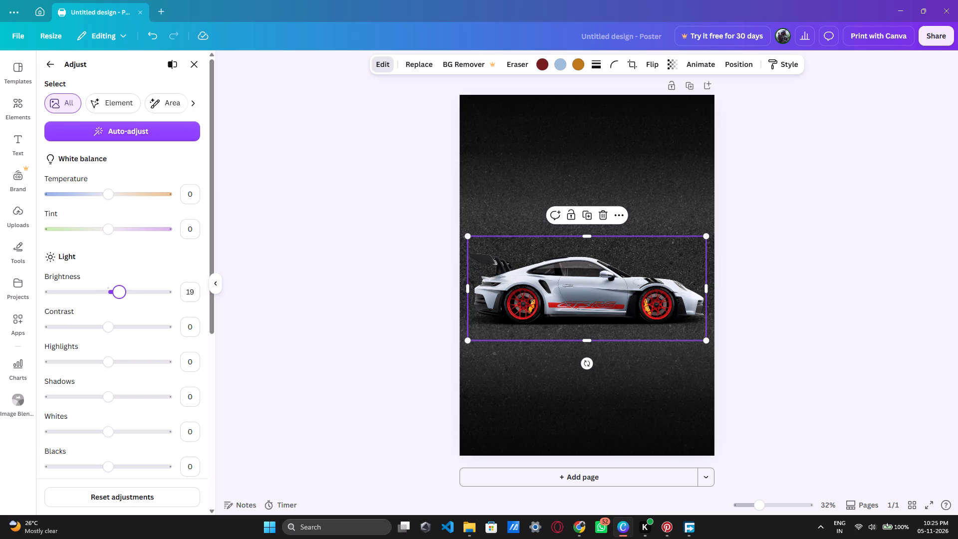
left_click_drag(120, 305, 120, 307)
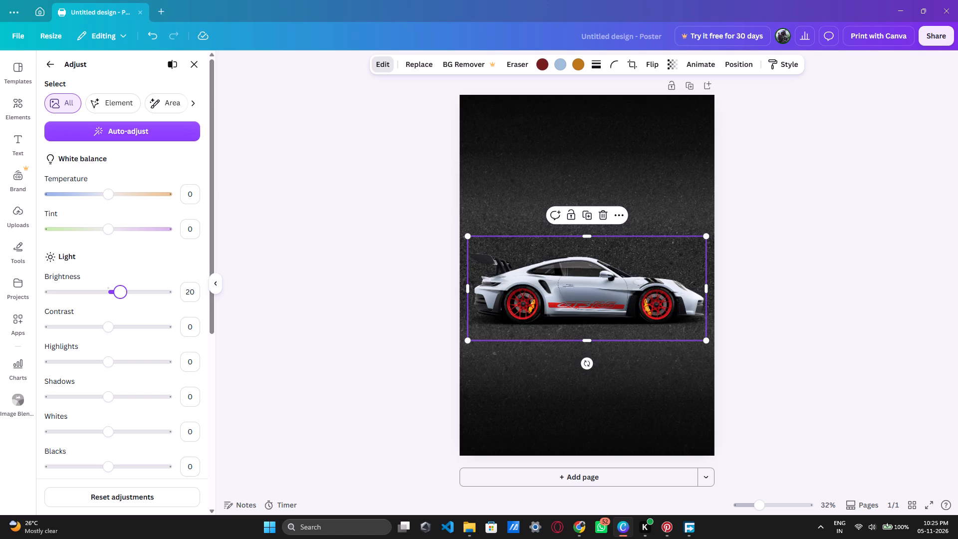
Set the car image's brightness to 60, contrast to 30 and highlights to 20.
left_click(195, 291)
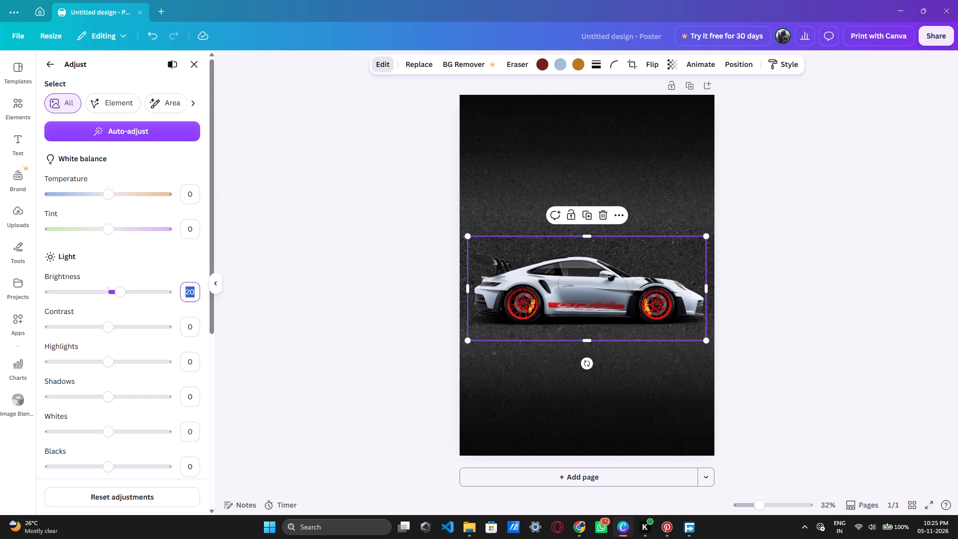
key("BackSpace")
key("BackSpace")
key("Right")
key("Insert")
type("60")
left_click(192, 328)
type("30")
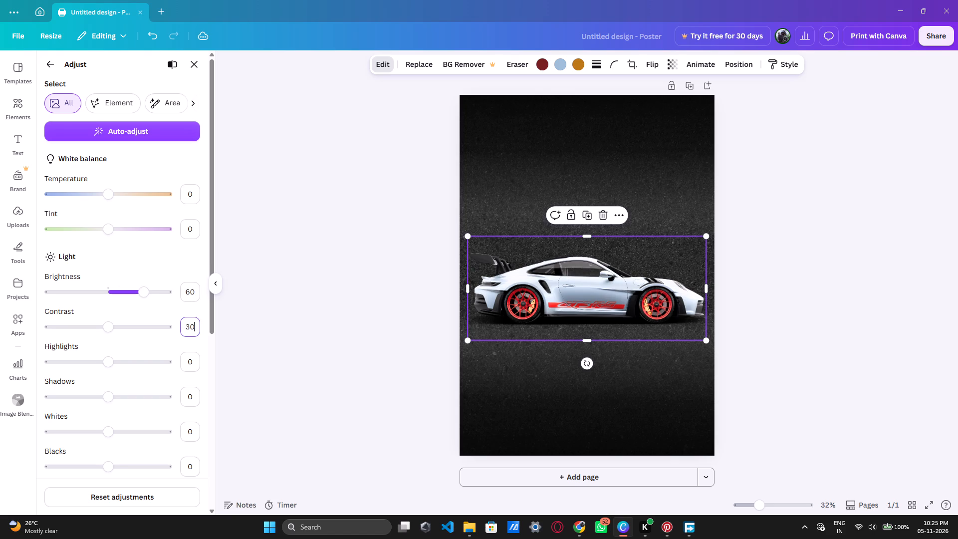
left_click(195, 360)
type("20")
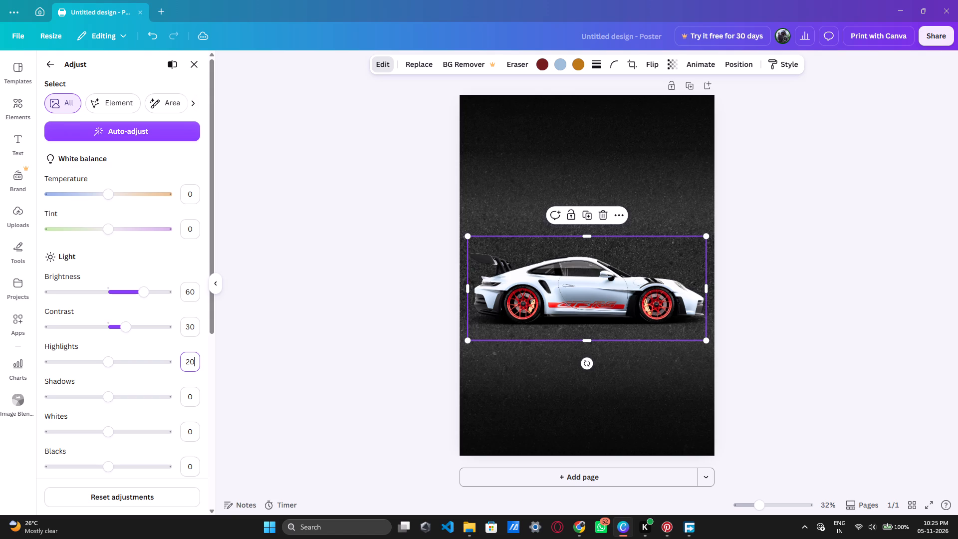
Search the elements library for "dynamic frame" and limit the results to frames.
left_click(20, 114)
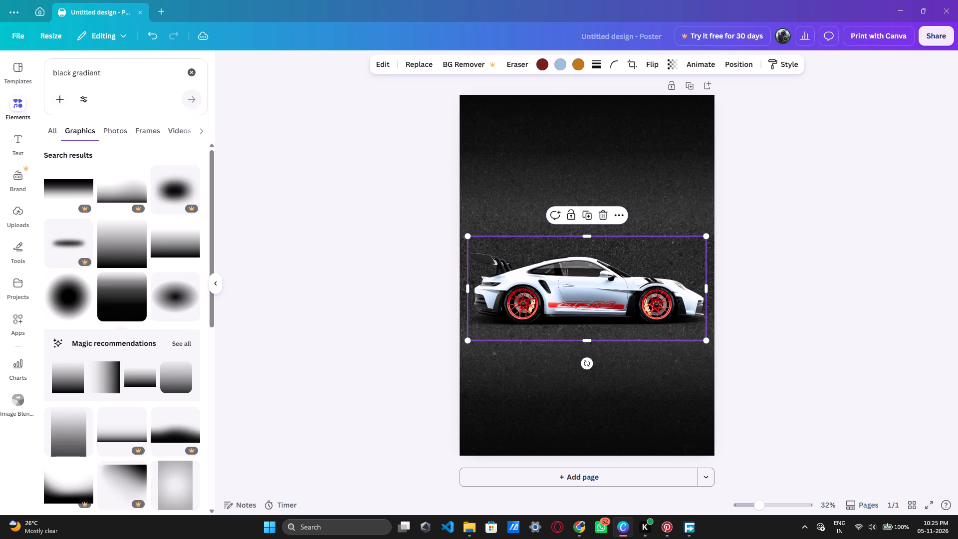
left_click_drag(113, 75, 19, 90)
key("BackSpace")
key("BackSpace")
key("BackSpace")
type("dynamic")
key("space")
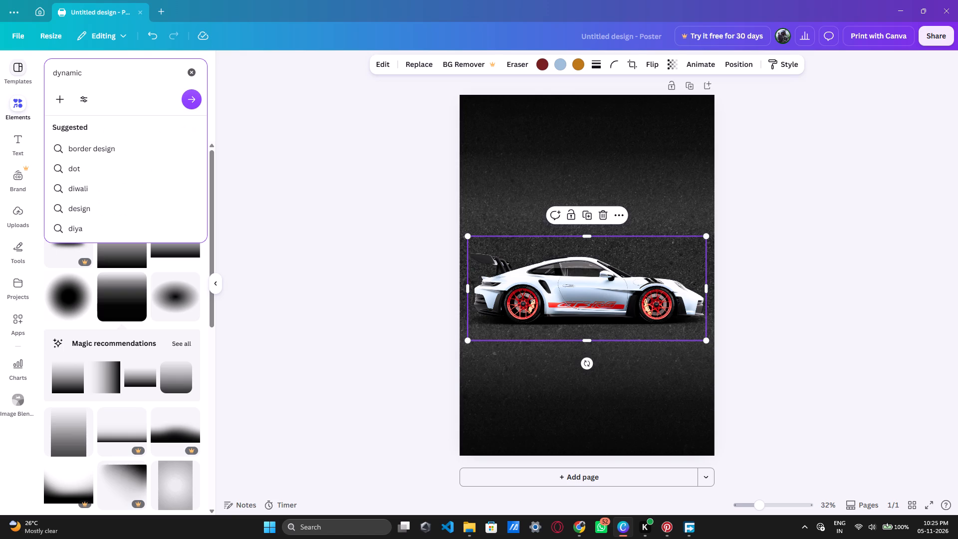
type("frame")
key("Return")
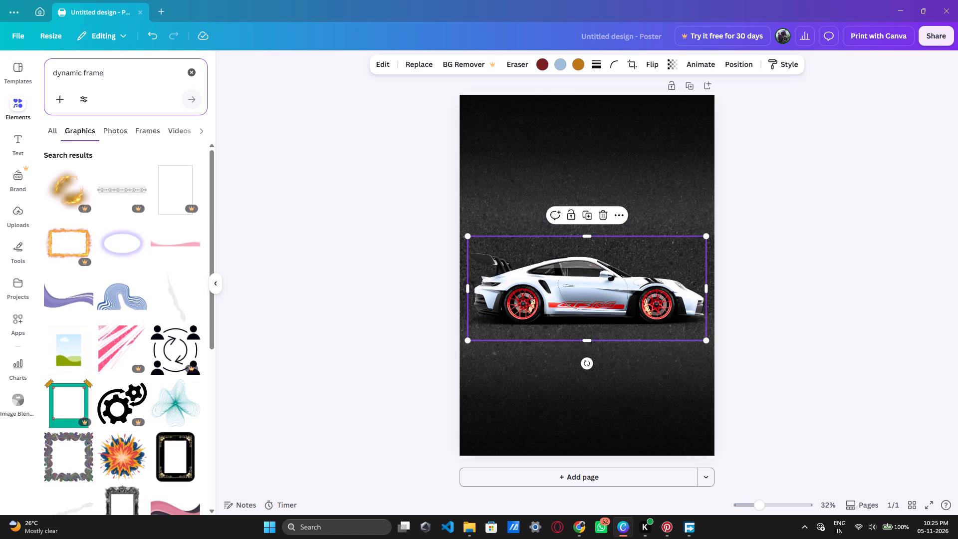
left_click(48, 128)
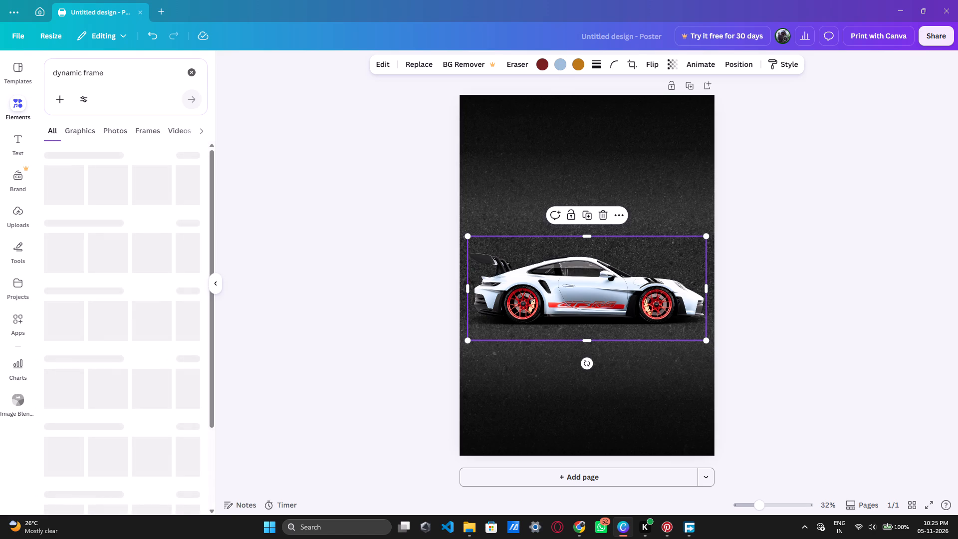
left_click(148, 125)
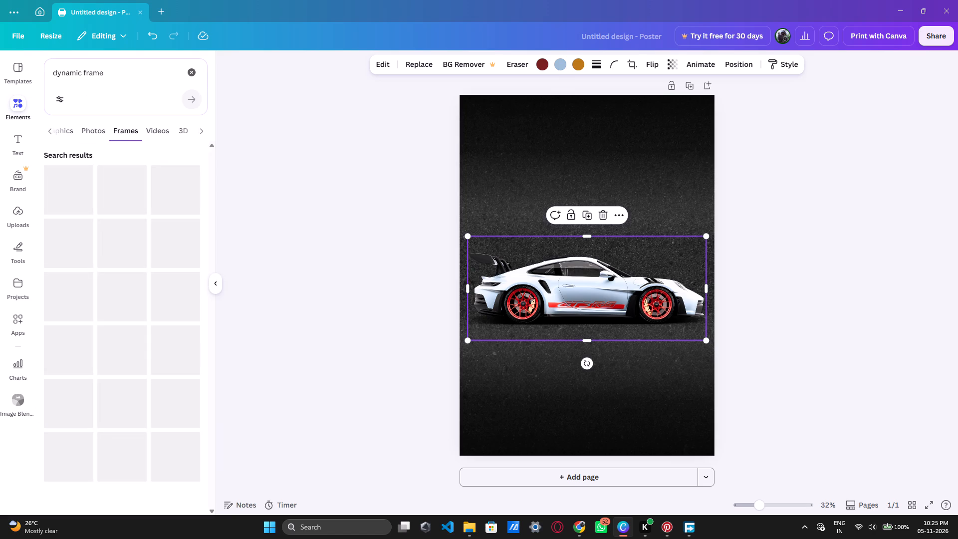
Look through the dynamic frame results for a shape that suits the area behind the car.
scroll(161, 295, "down", 6)
scroll(160, 296, "up", 7)
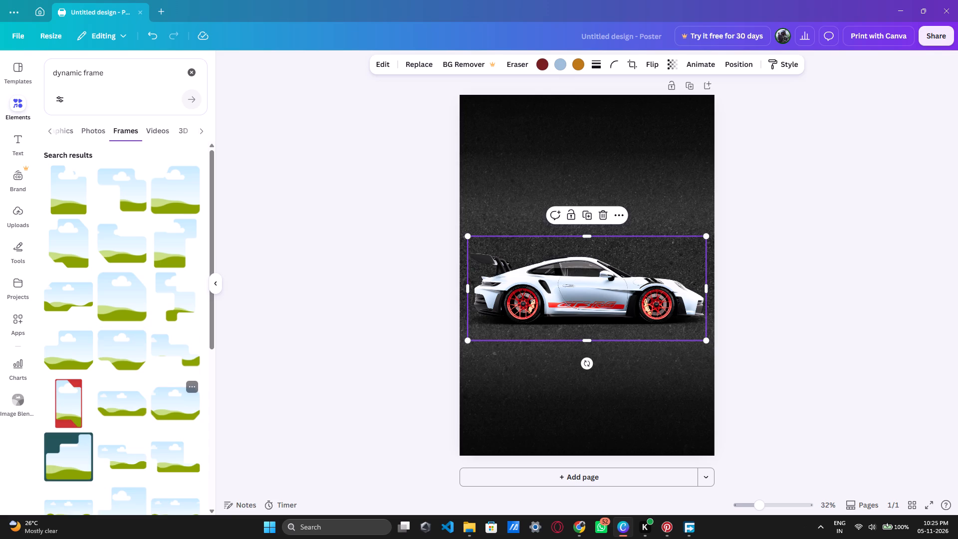
scroll(176, 423, "down", 4)
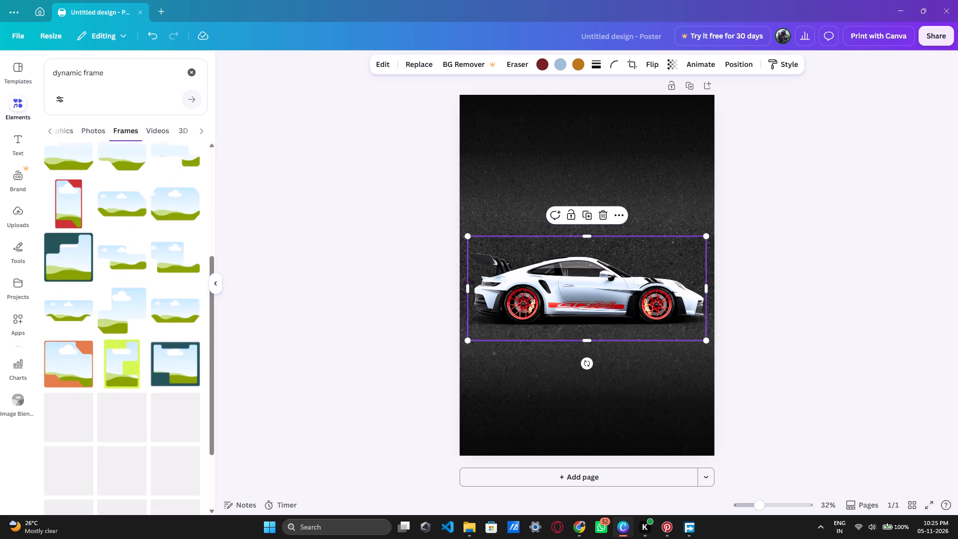
scroll(176, 423, "down", 5)
scroll(176, 423, "up", 9)
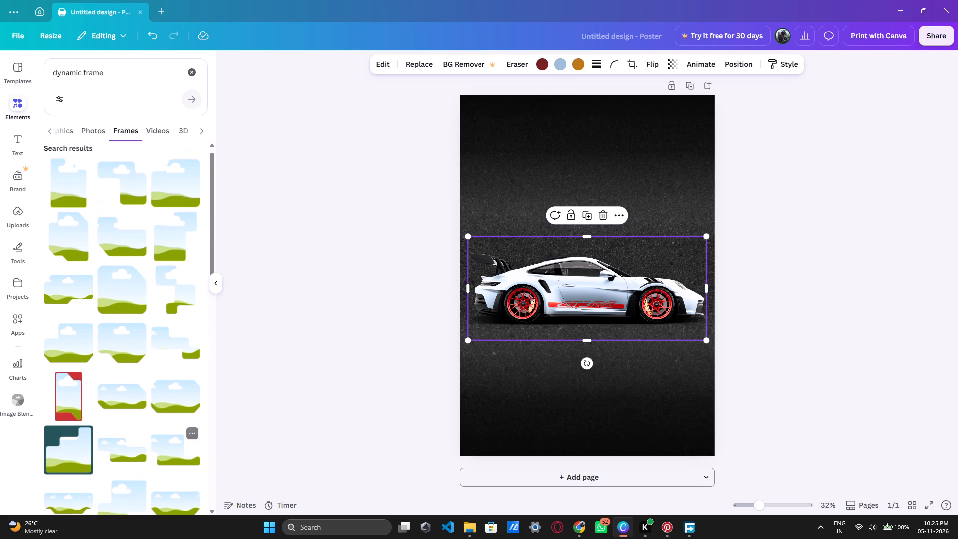
scroll(153, 432, "down", 8)
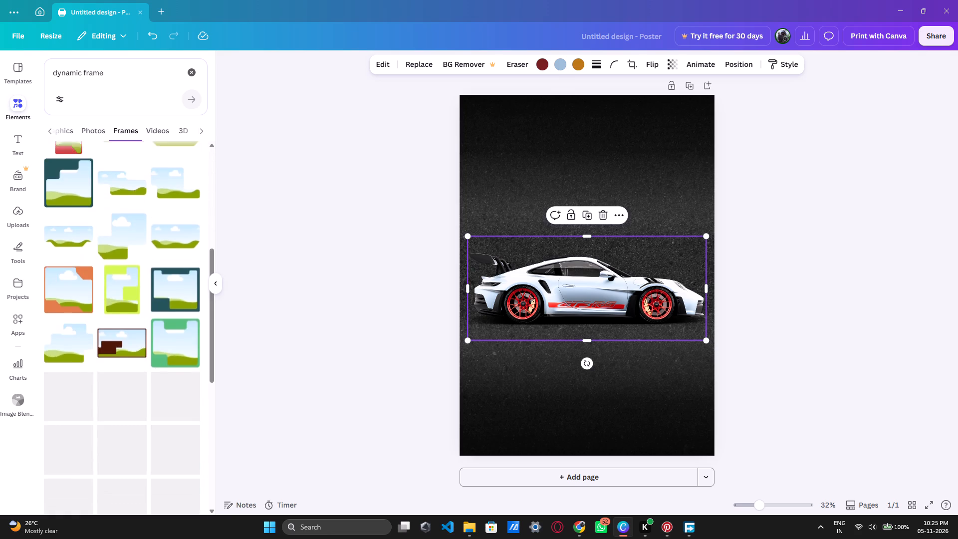
scroll(153, 432, "down", 2)
scroll(153, 432, "up", 9)
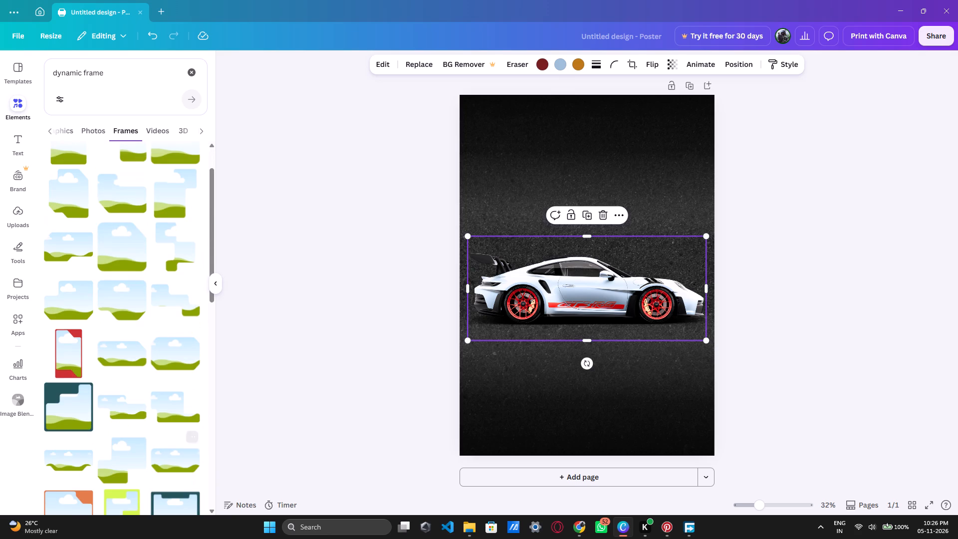
scroll(188, 453, "down", 12)
scroll(179, 438, "up", 16)
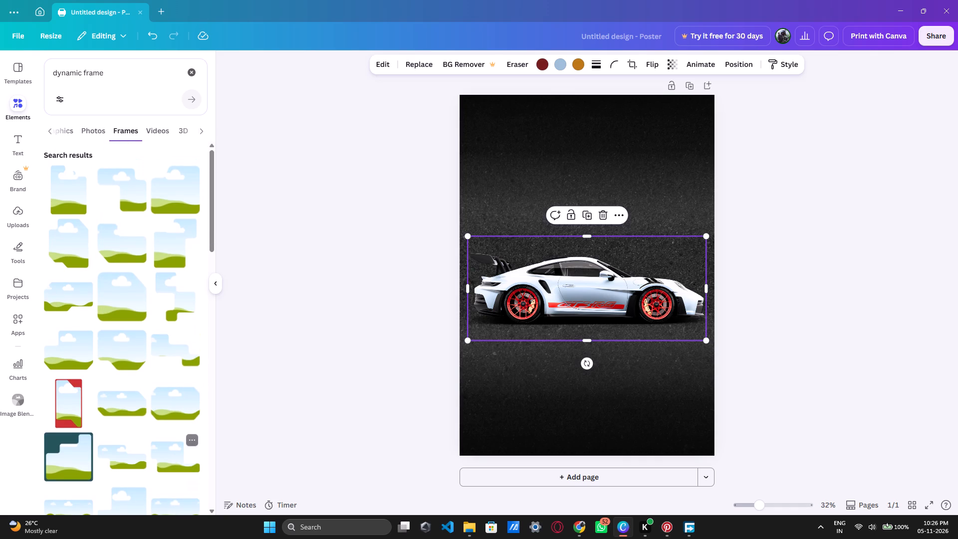
Search for "dynamic angled frame", add the frame with only its left edge slanted, and place it above the car.
left_click(82, 70)
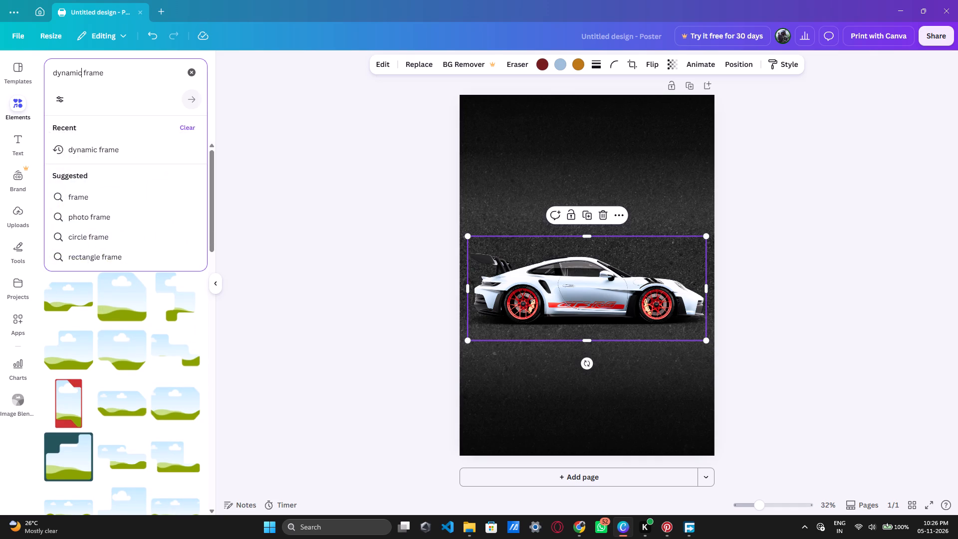
key("space")
type("angled")
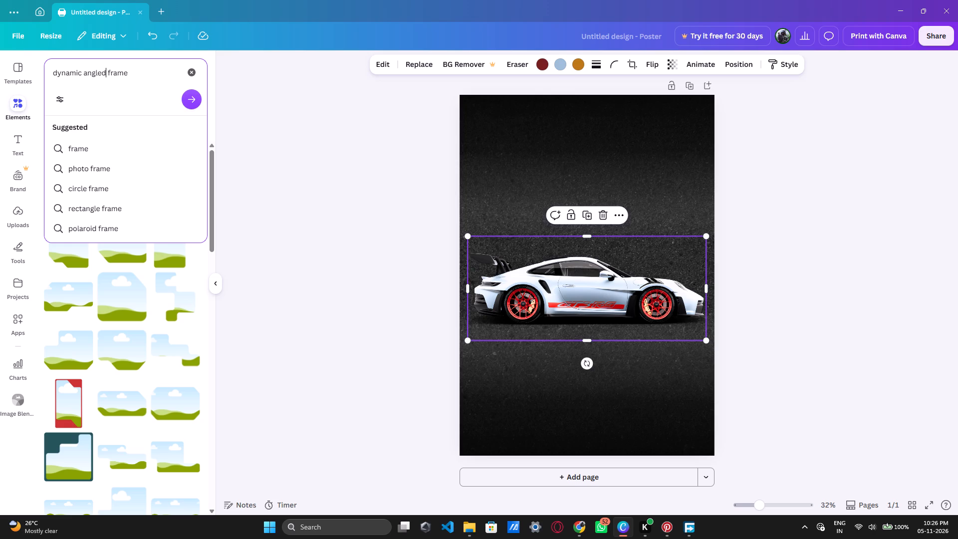
key("Return")
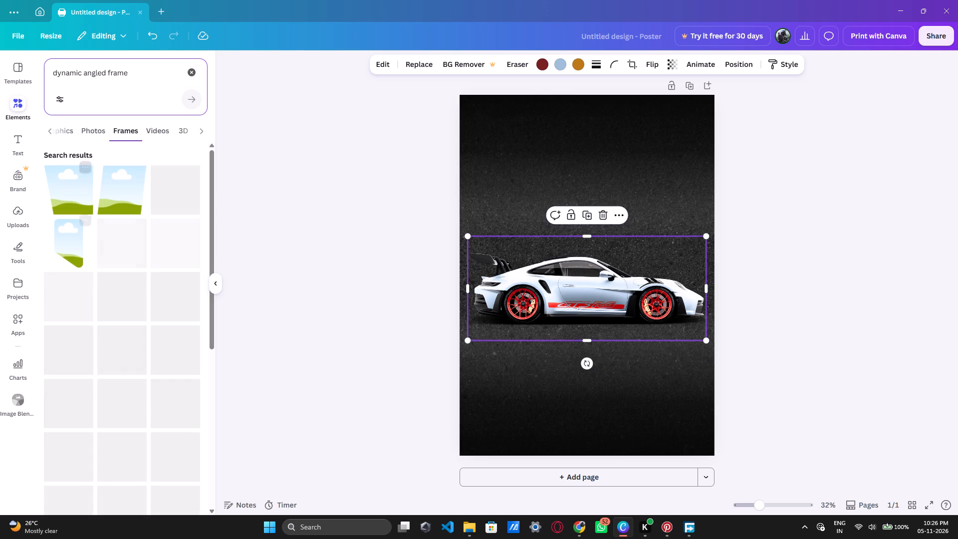
left_click(66, 200)
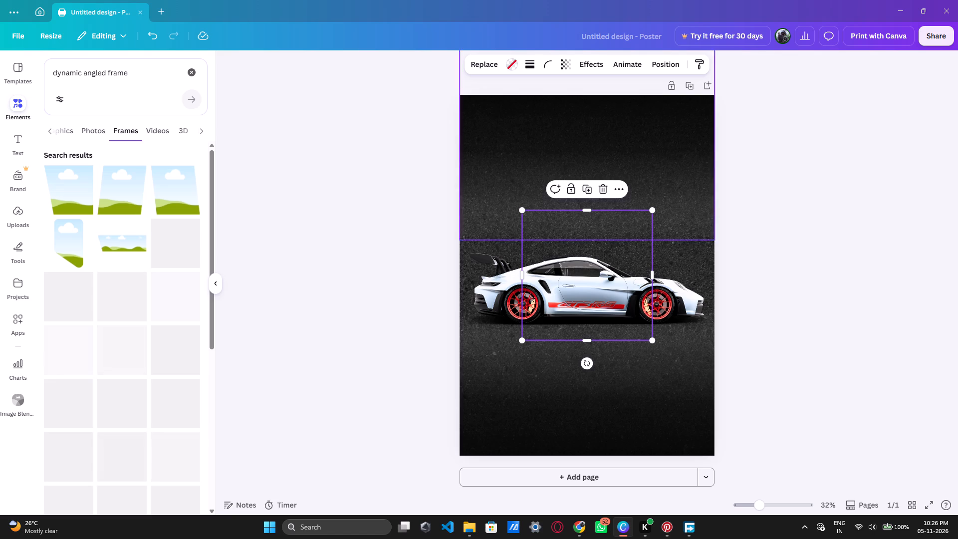
left_click(613, 238)
left_click_drag(613, 238, 624, 158)
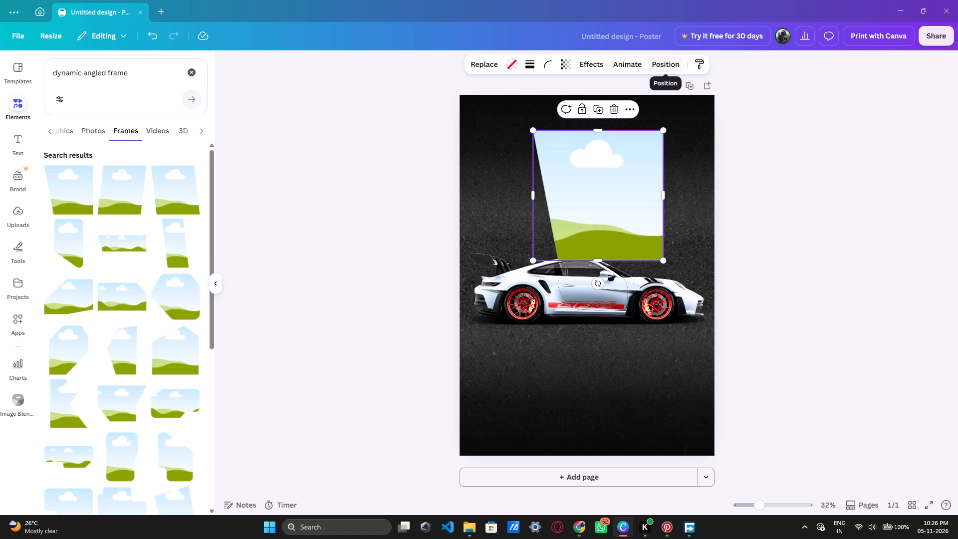
Resize the angled frame to about 13.4 by 26.6 cm and move it to about X 21 cm, Y 6 cm.
left_click(668, 65)
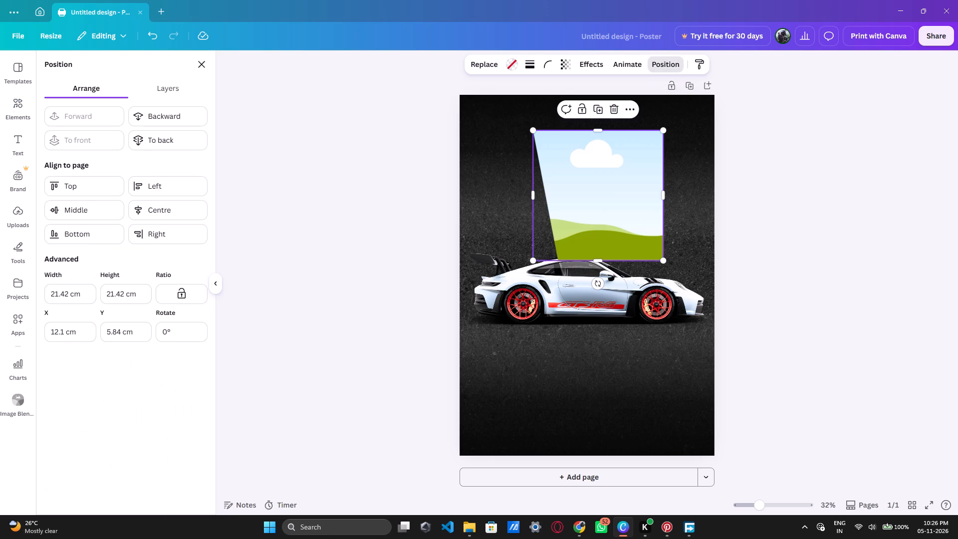
left_click_drag(664, 195, 638, 198)
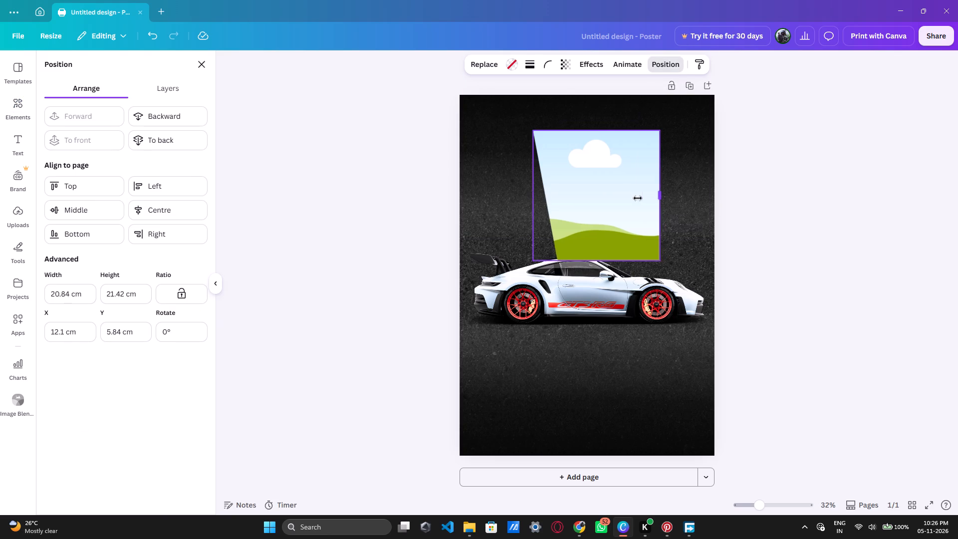
left_click_drag(638, 198, 612, 198)
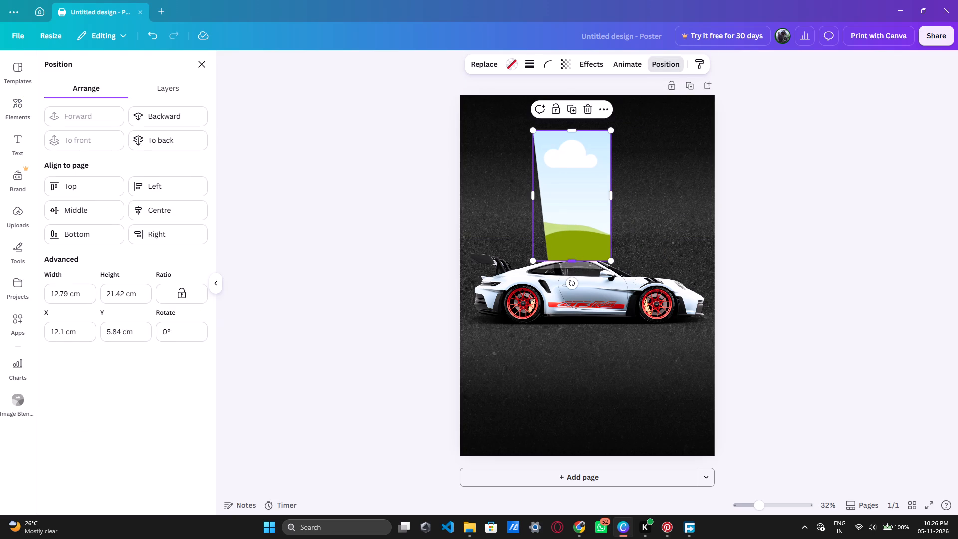
left_click_drag(573, 258, 574, 289)
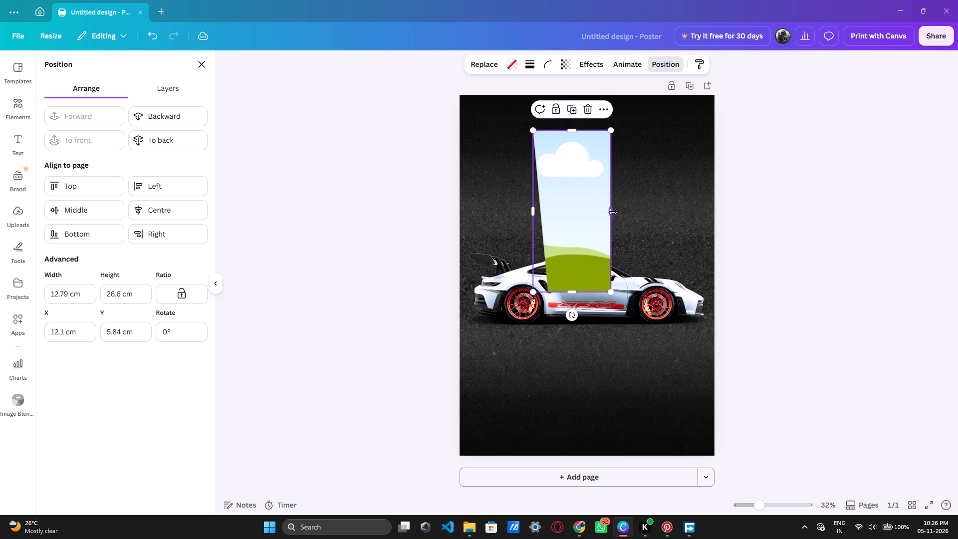
left_click(613, 212)
left_click_drag(572, 207, 626, 208)
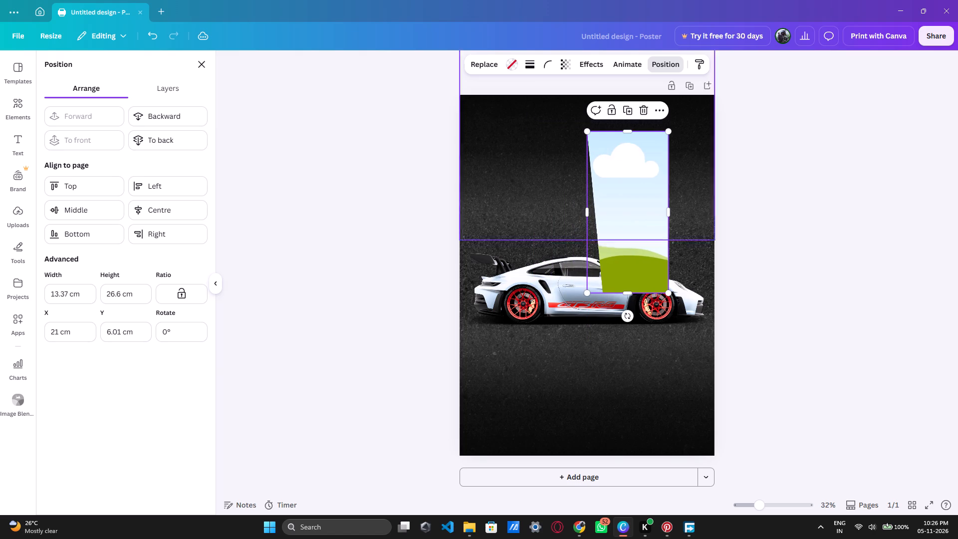
Layer the angled frame behind the car and gradients, directly above the grain texture.
left_click(178, 139)
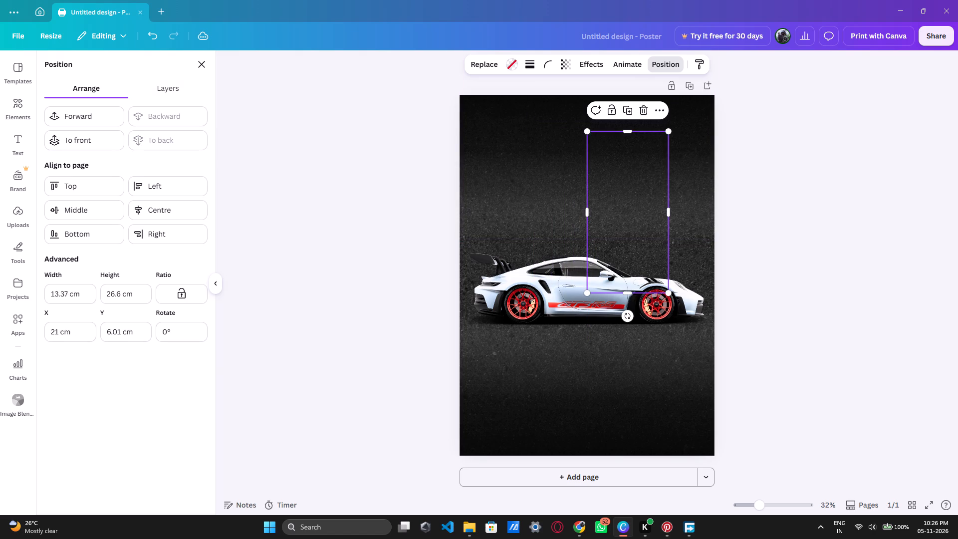
left_click(100, 115)
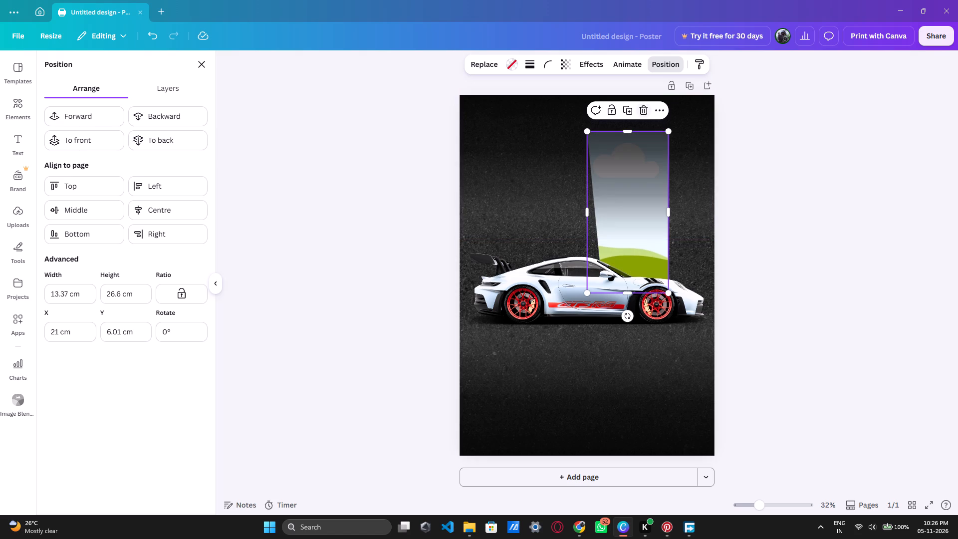
Lock the angled frame in place and deselect it.
left_click(606, 106)
left_click(695, 126)
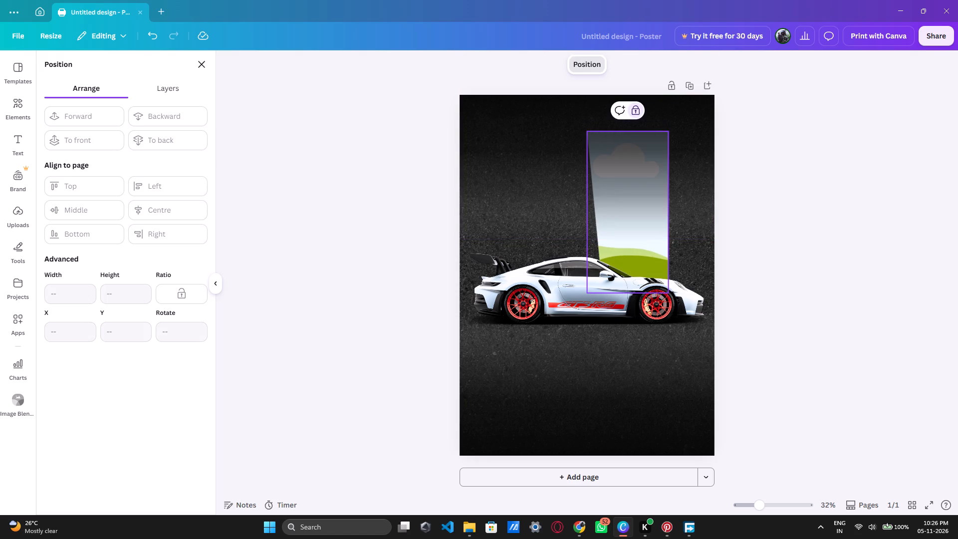
left_click(693, 127)
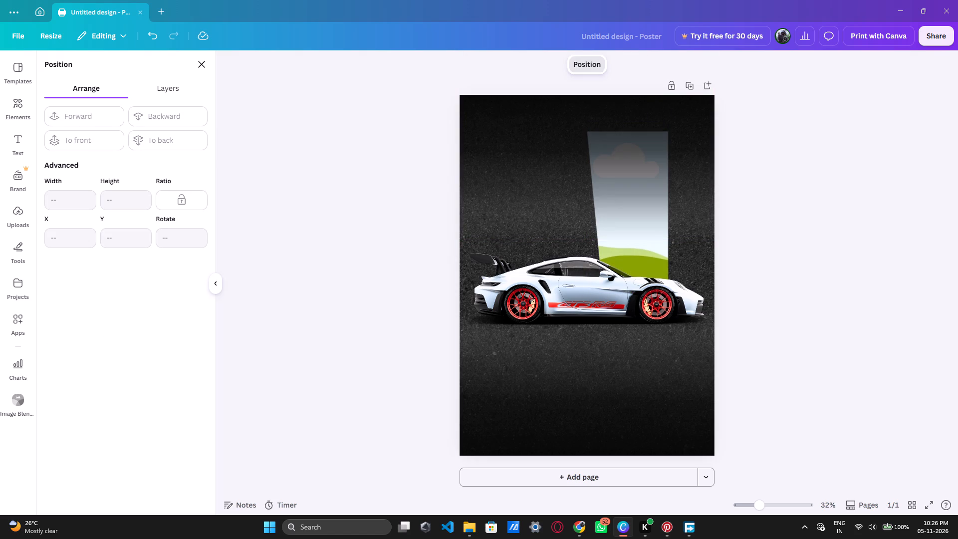
Try the upper black gradient at the very back, bring it to the front of all layers, and deselect it.
left_click(509, 142)
left_click(593, 258)
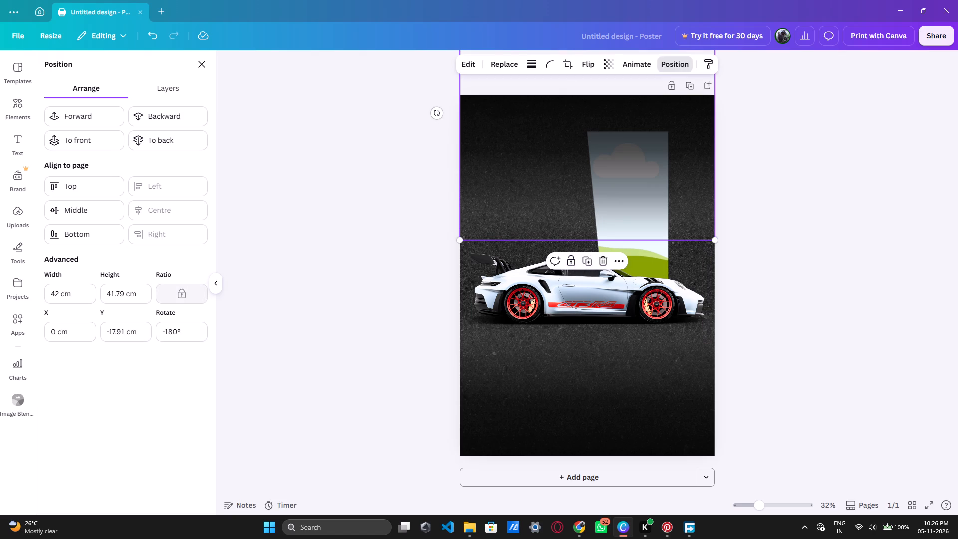
left_click(153, 144)
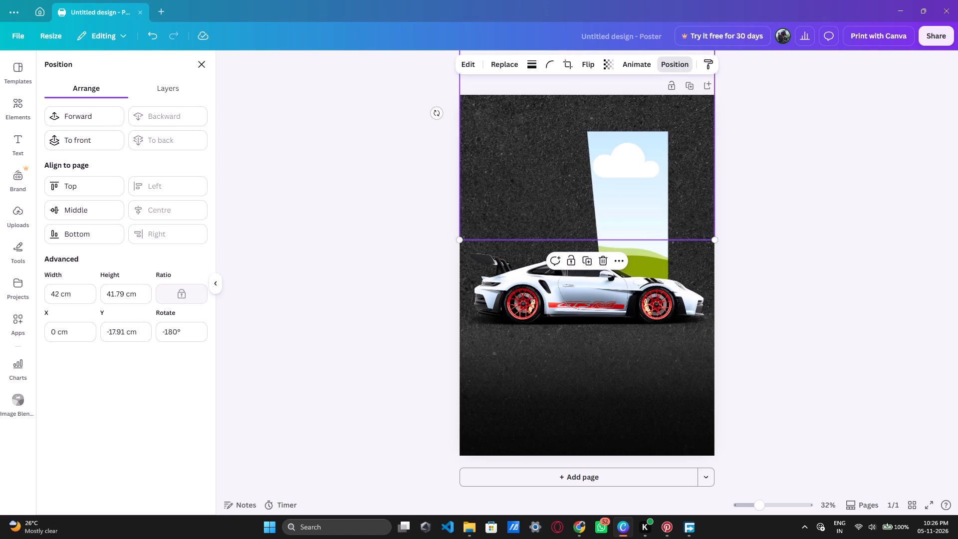
left_click(84, 143)
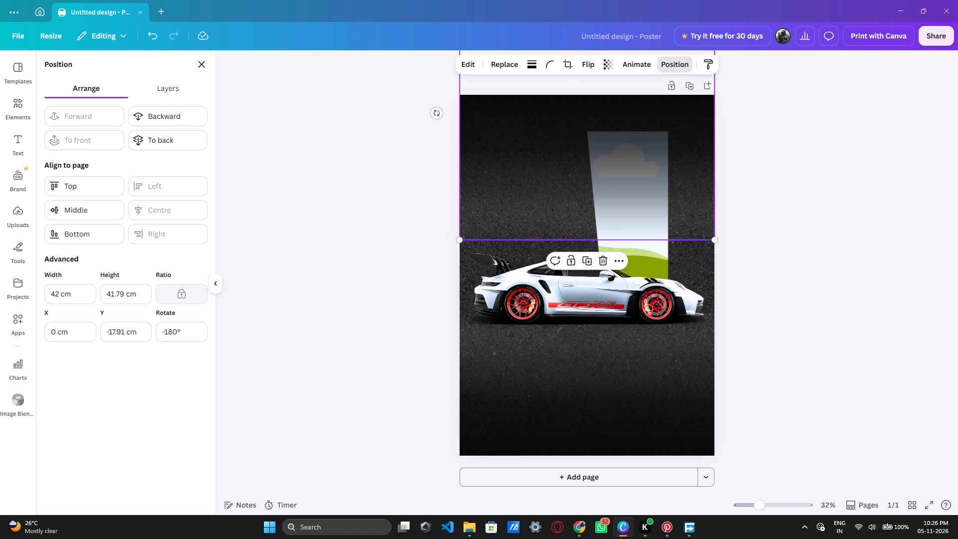
left_click(660, 194)
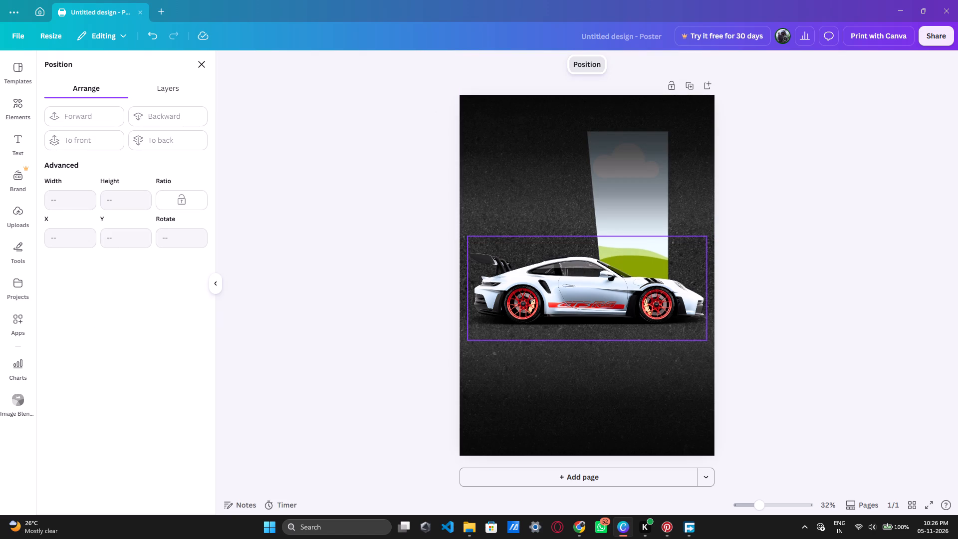
Bring the car to the front of all layers.
left_click(579, 297)
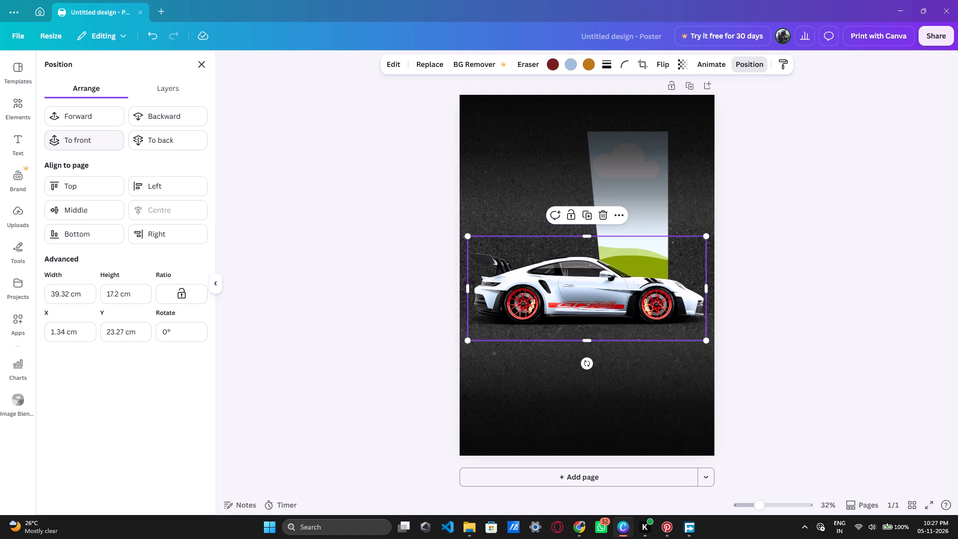
left_click(90, 134)
Lock the upper black gradient in place.
left_click(634, 196)
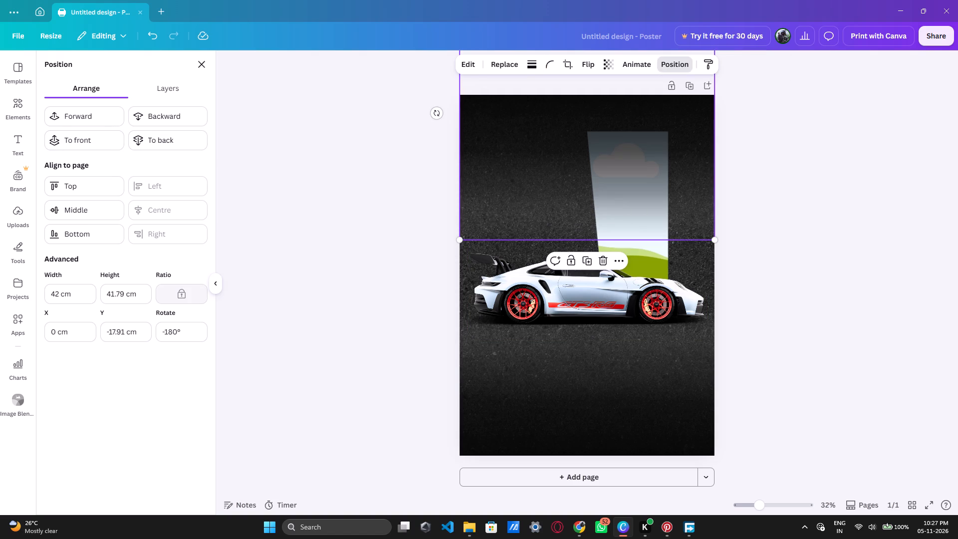
left_click(638, 179)
left_click(631, 198)
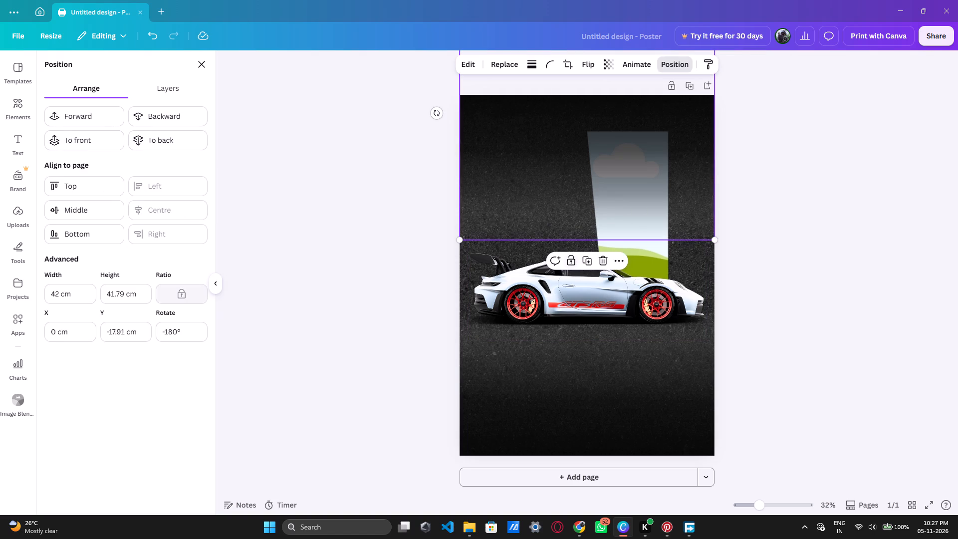
left_click(574, 261)
Move the car down and to the left so the lower part of the angled frame is uncovered.
left_click(662, 259)
left_click(647, 213)
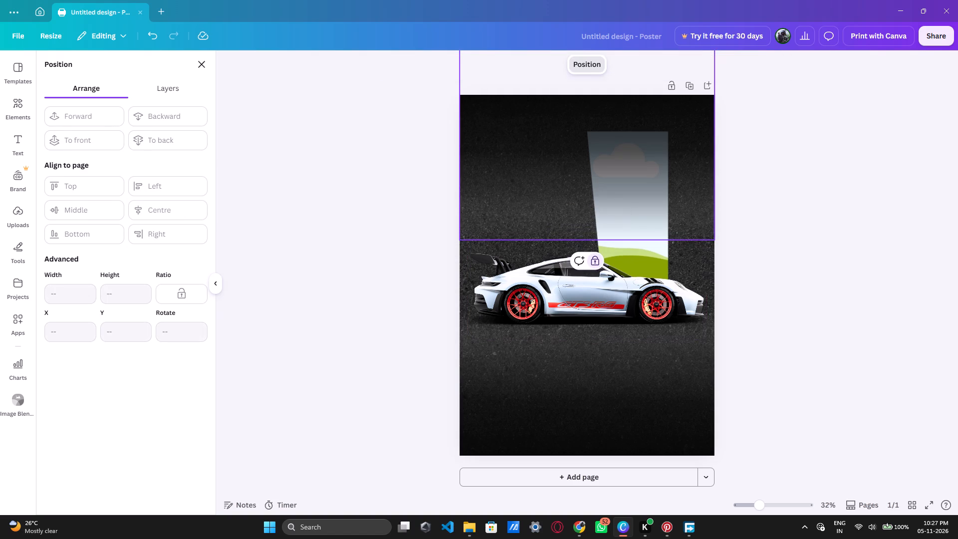
left_click(653, 187)
left_click(649, 260)
left_click(631, 259)
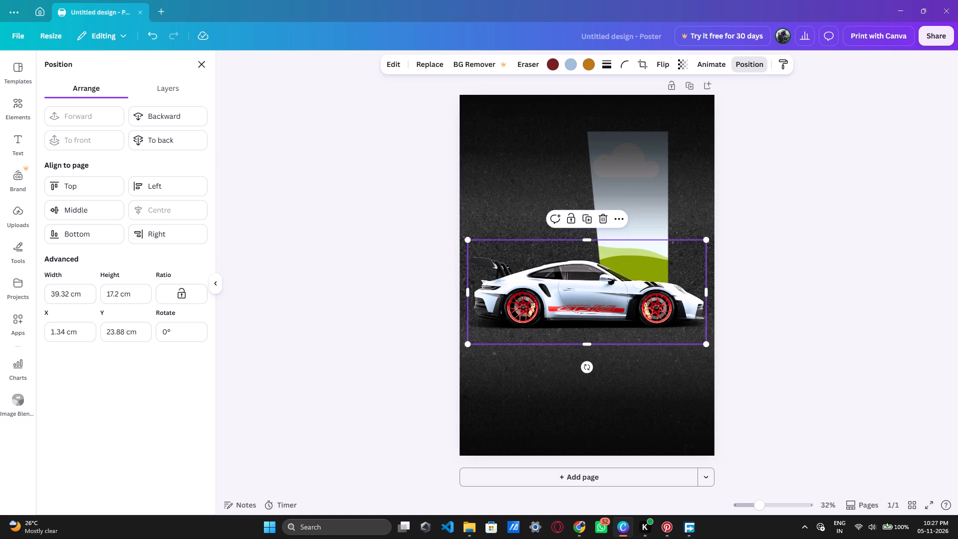
left_click(636, 213)
left_click(775, 191)
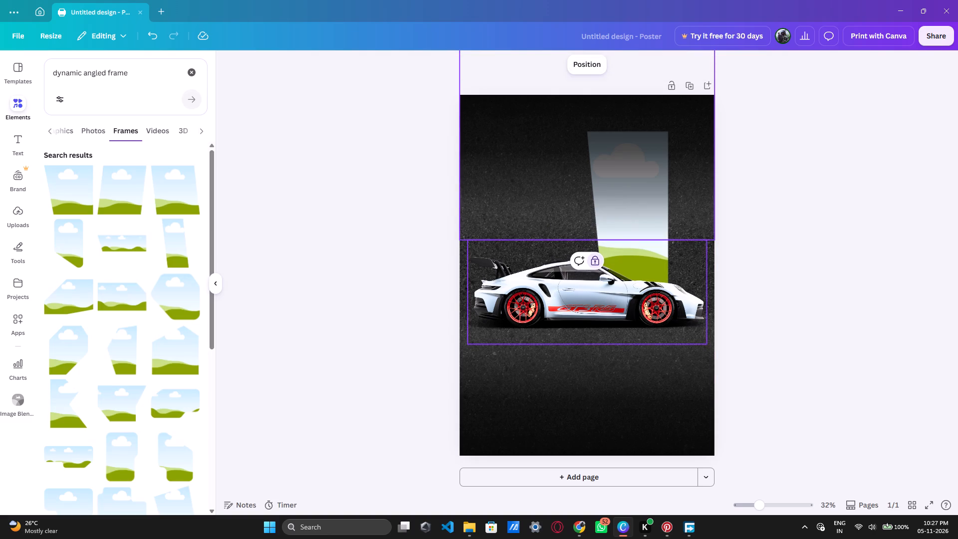
left_click(852, 296)
left_click_drag(649, 262, 608, 296)
Unlock the angled frame and bring it forward above the upper black gradient, keeping it behind the car.
left_click(634, 245)
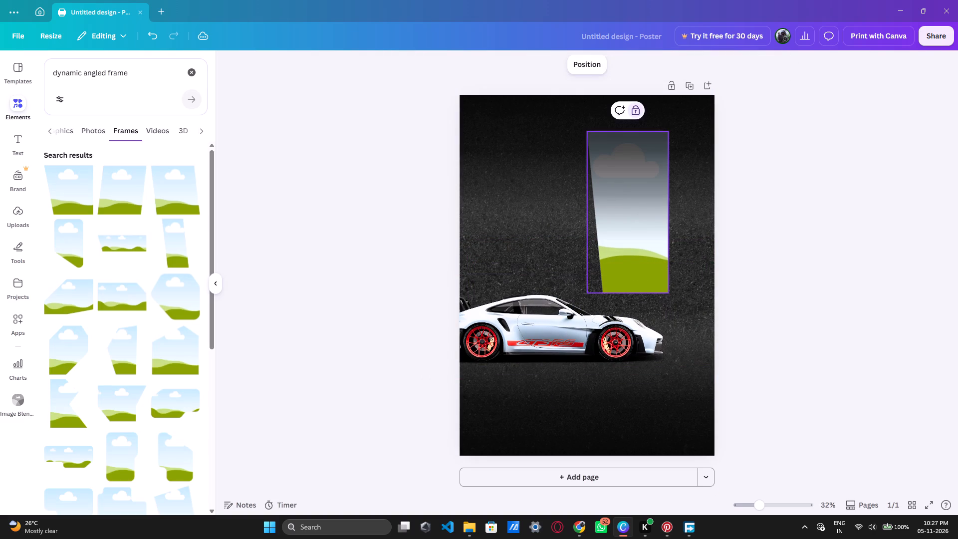
left_click(639, 110)
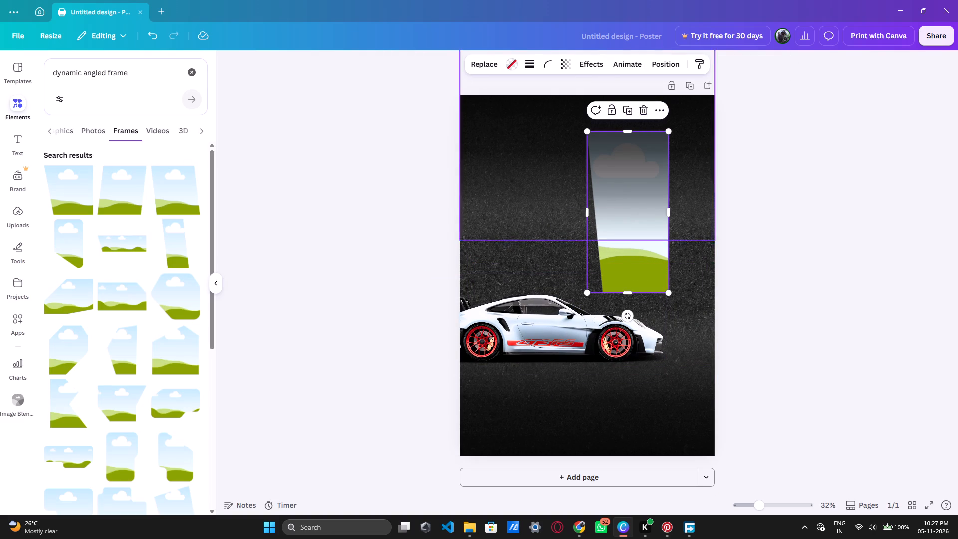
left_click(669, 61)
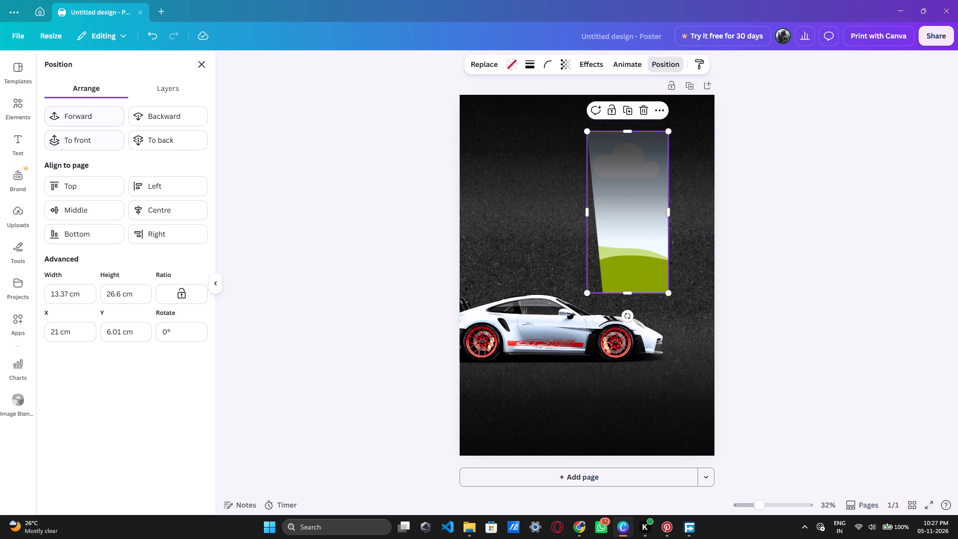
left_click(92, 116)
Move the car back up, centred horizontally on the page, at about X 1.34 cm, Y 25.1 cm.
left_click(538, 334)
left_click_drag(543, 330, 568, 317)
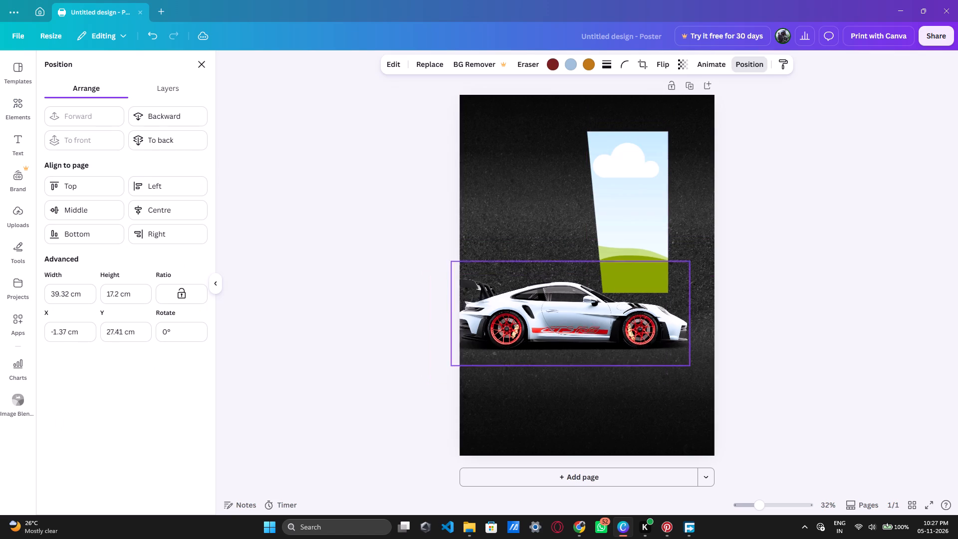
left_click_drag(568, 317, 569, 313)
left_click_drag(574, 300, 581, 287)
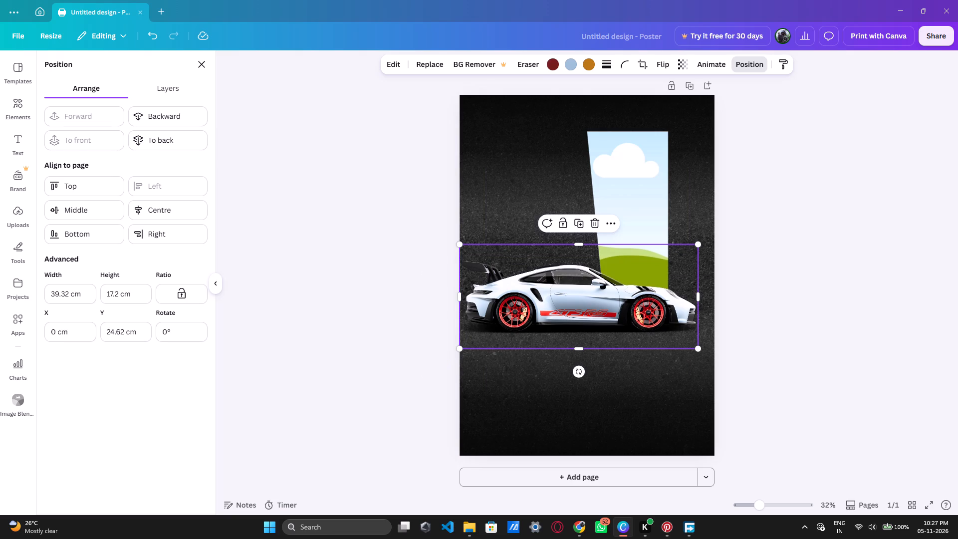
left_click(613, 204)
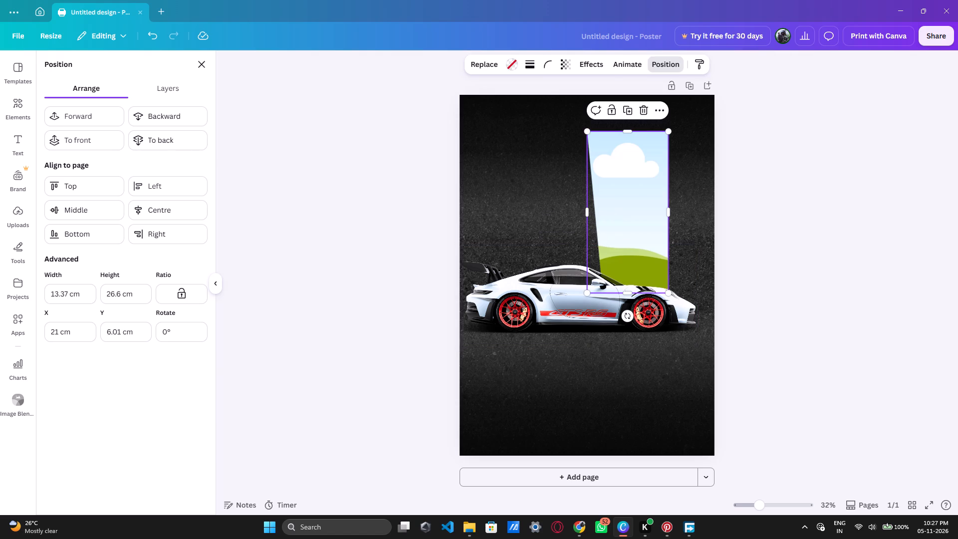
left_click_drag(571, 297, 582, 300)
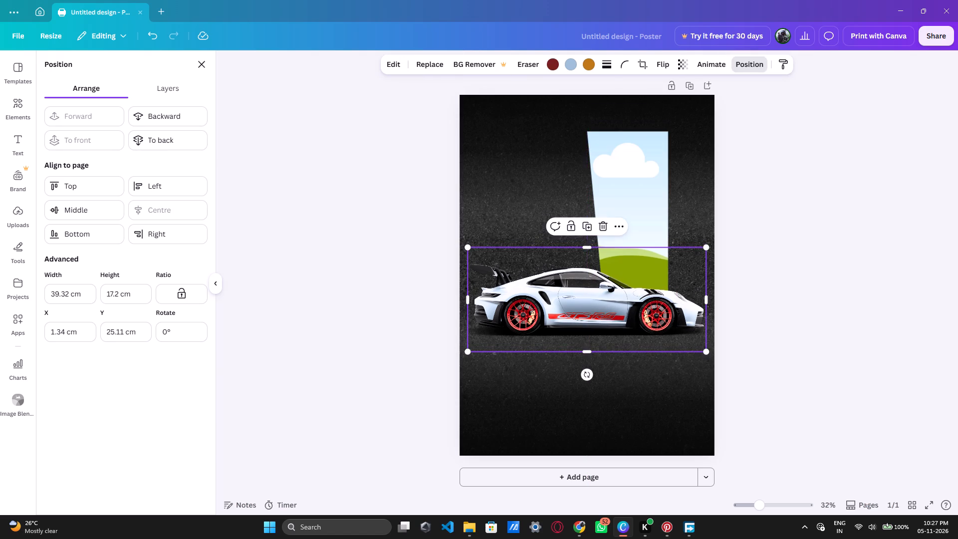
Move the angled frame above the car's rear, to about X 3.3 cm, Y 6.3 cm.
left_click_drag(641, 220, 533, 222)
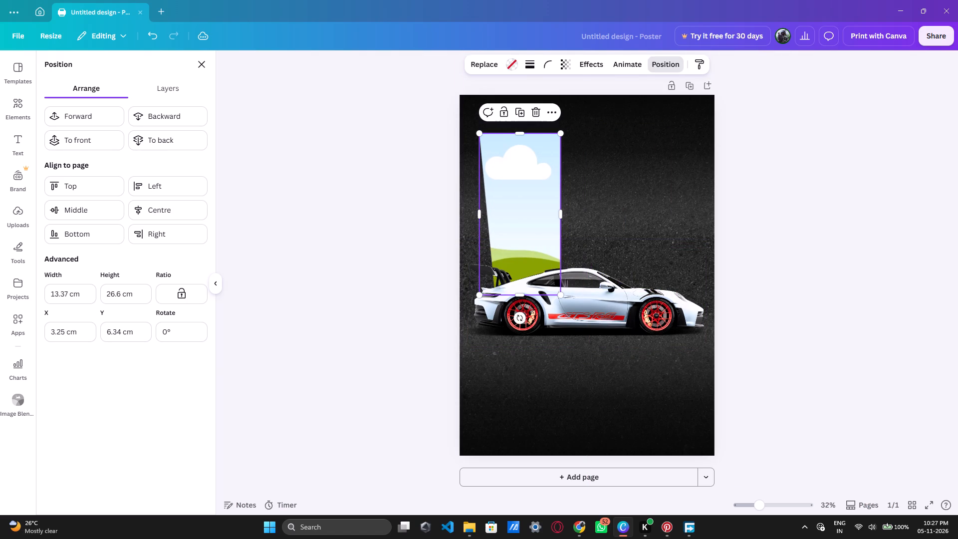
Search the frame elements for "modern shaped frame".
left_click(21, 106)
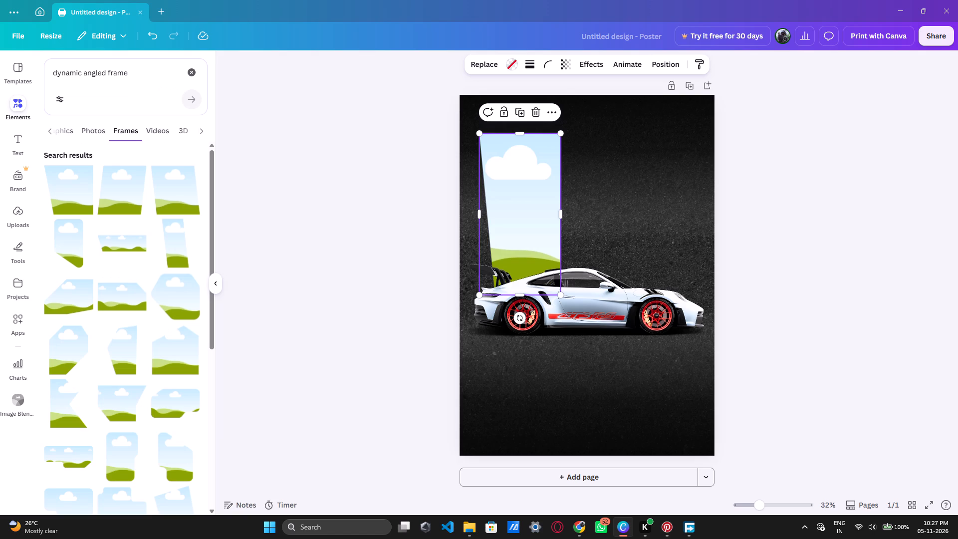
left_click_drag(107, 72, 46, 80)
key("BackSpace")
key("BackSpace")
type("modern shaped")
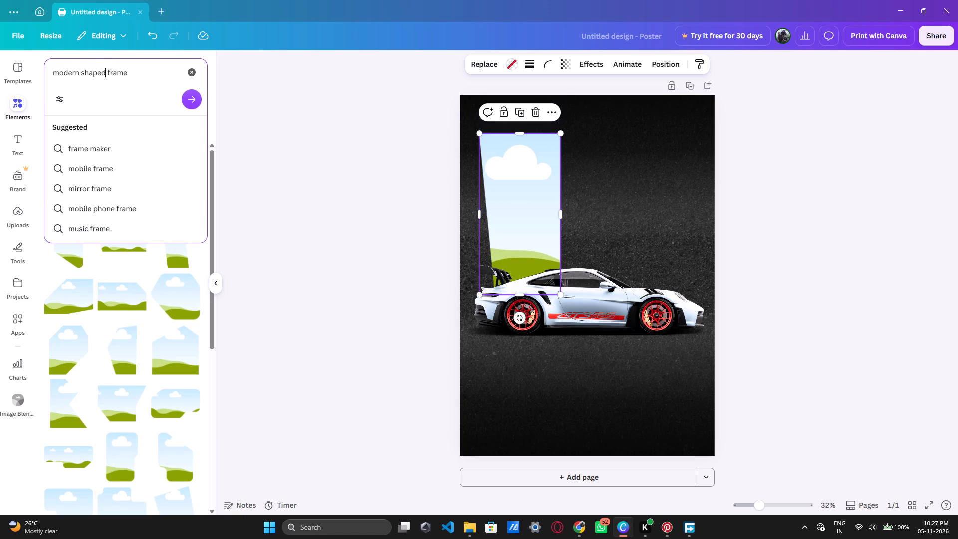
key("Return")
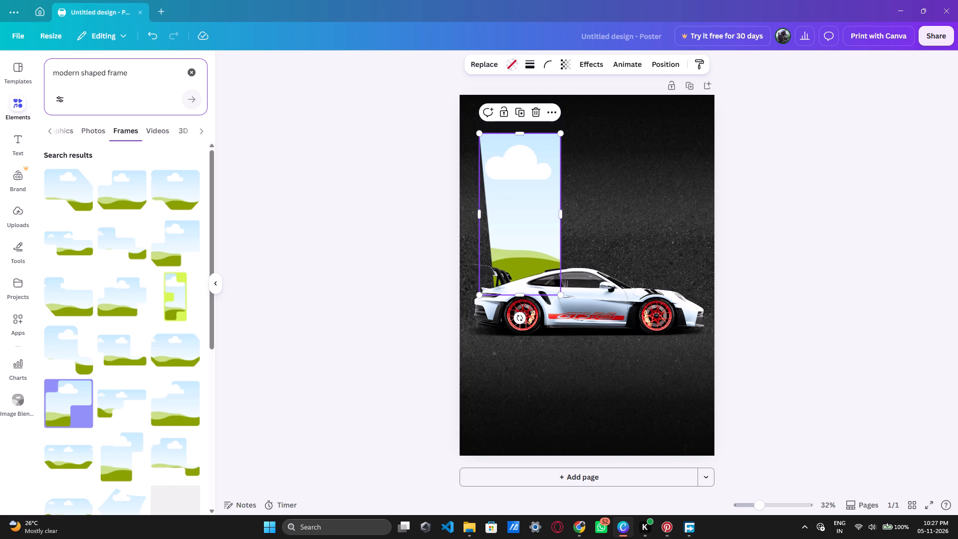
Browse the frame results and add the tall rectangular frame with a slanted top edge to the poster.
scroll(171, 332, "down", 4)
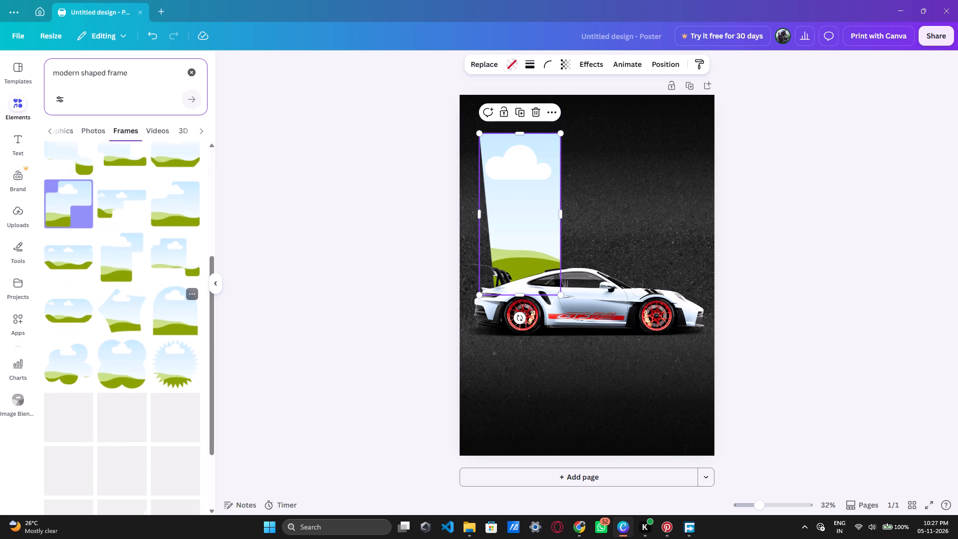
scroll(160, 332, "down", 2)
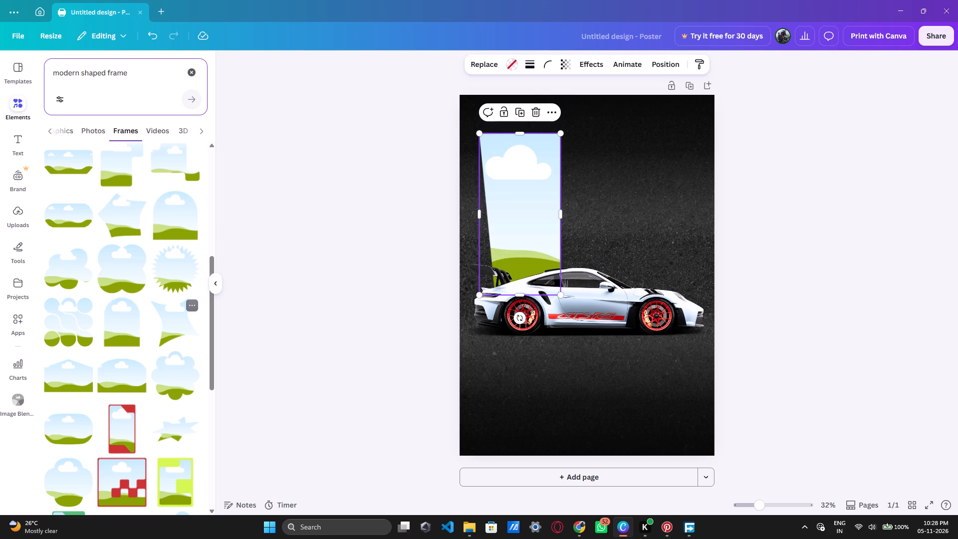
scroll(133, 392, "down", 5)
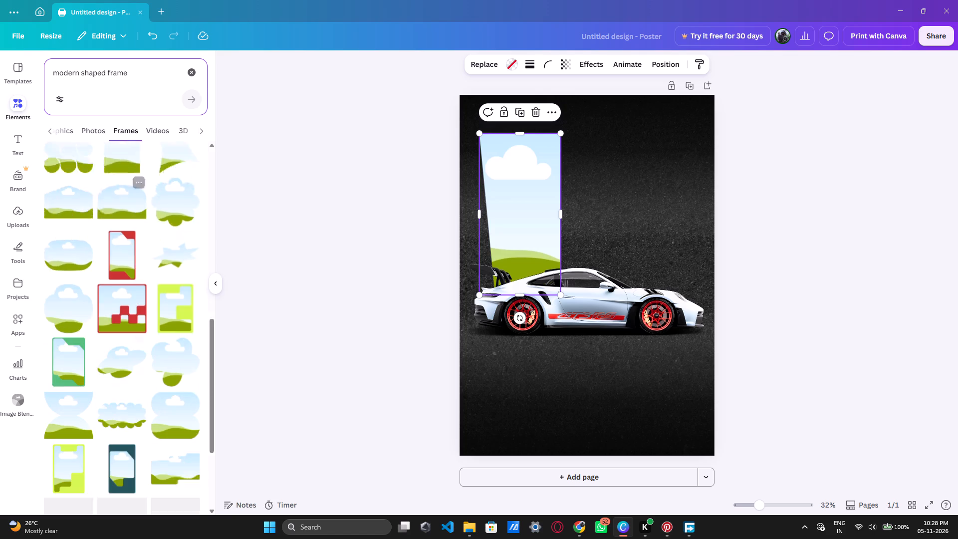
scroll(133, 392, "down", 5)
scroll(133, 391, "up", 12)
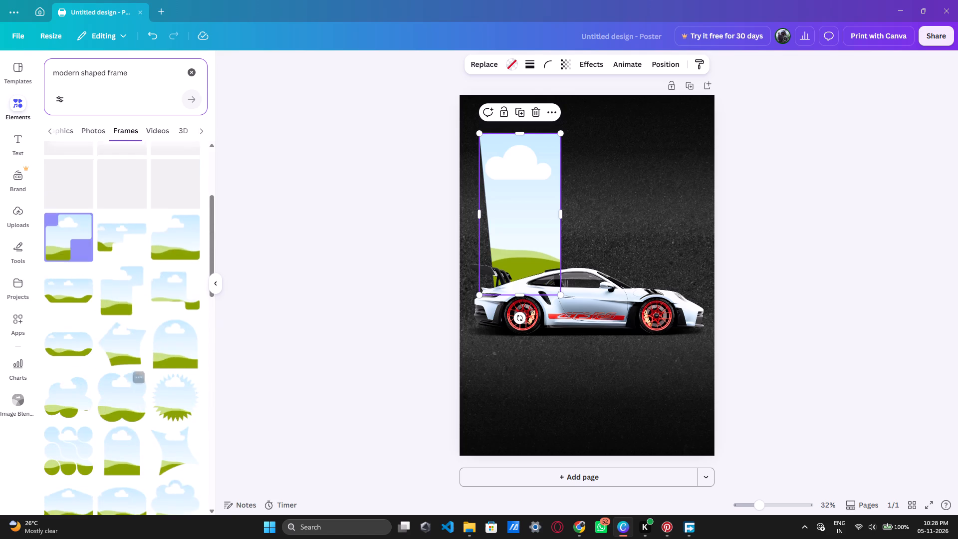
scroll(134, 378, "up", 8)
scroll(134, 378, "down", 11)
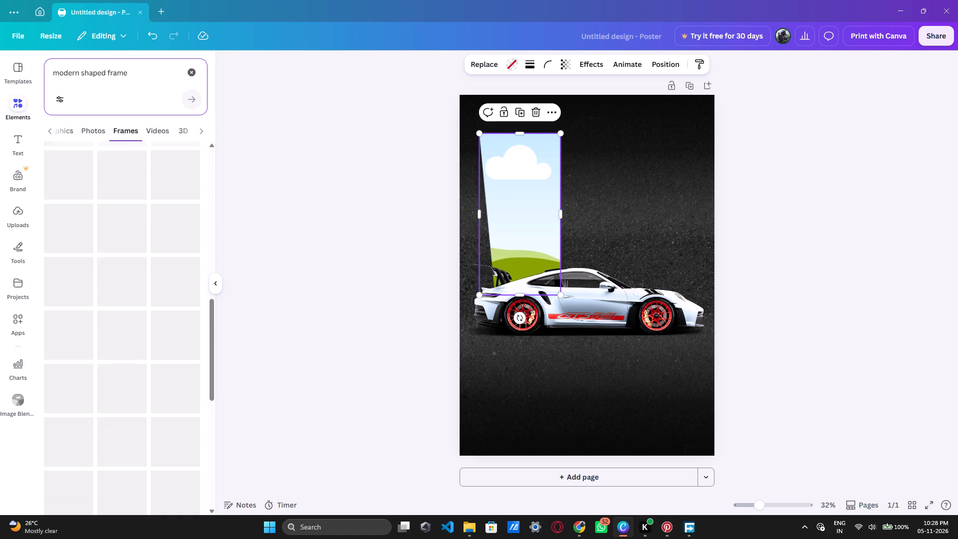
scroll(134, 378, "up", 1)
scroll(134, 378, "down", 8)
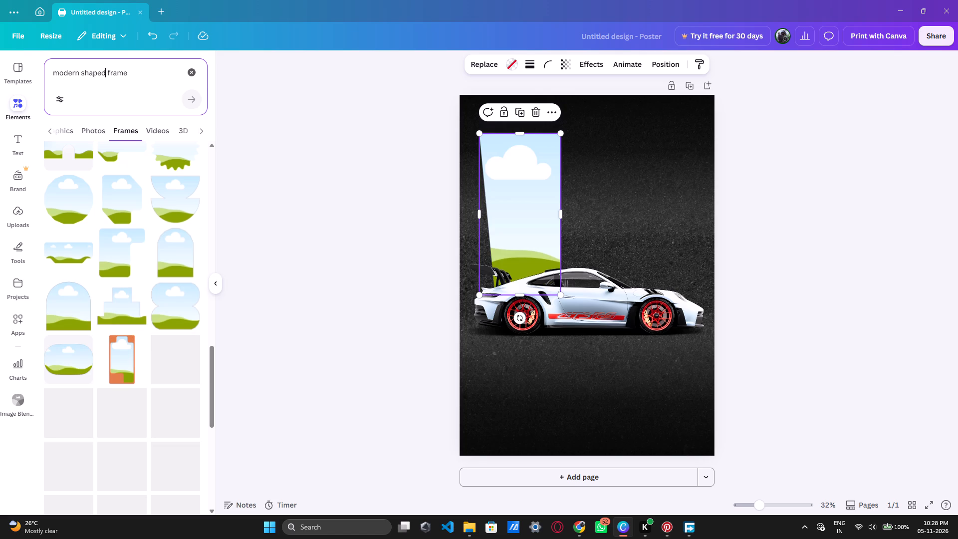
scroll(165, 354, "down", 3)
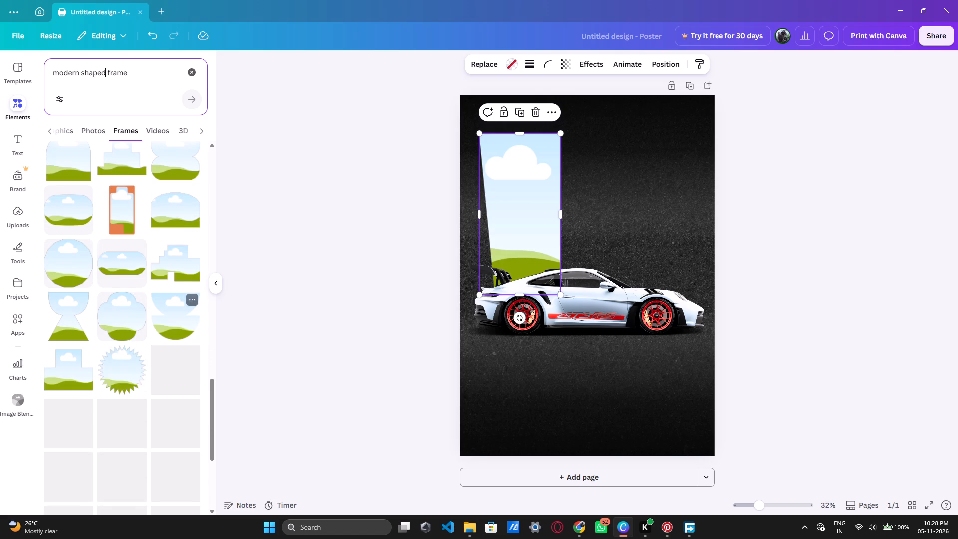
scroll(179, 320, "down", 5)
left_click(178, 272)
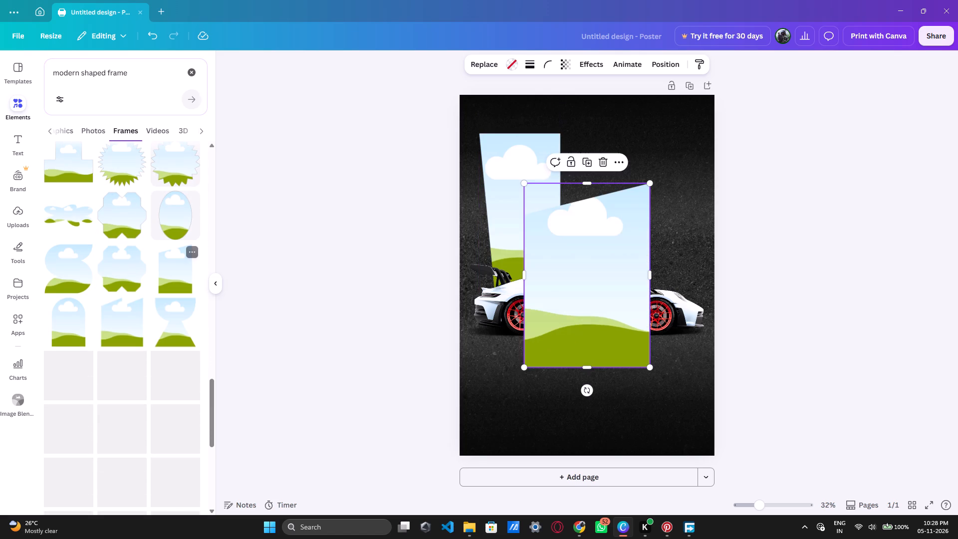
Move the slanted-top frame up to about X 12.5 cm, Y 5.4 cm and send it one layer back behind the car.
left_click_drag(585, 295, 596, 240)
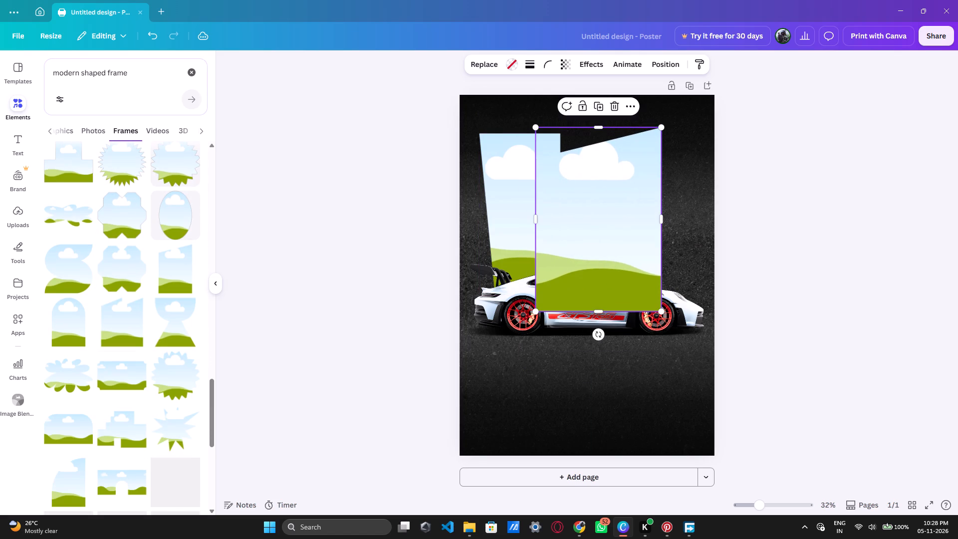
left_click(658, 59)
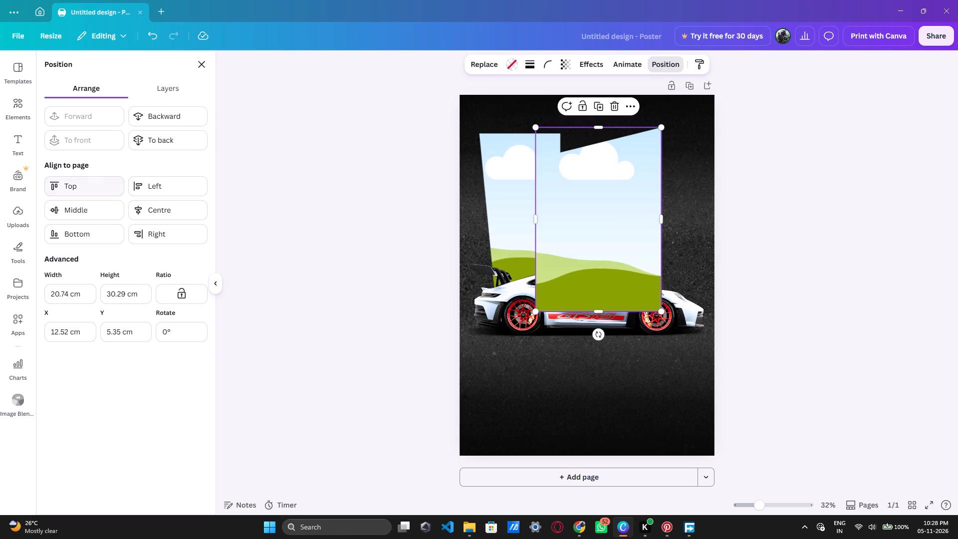
left_click(163, 118)
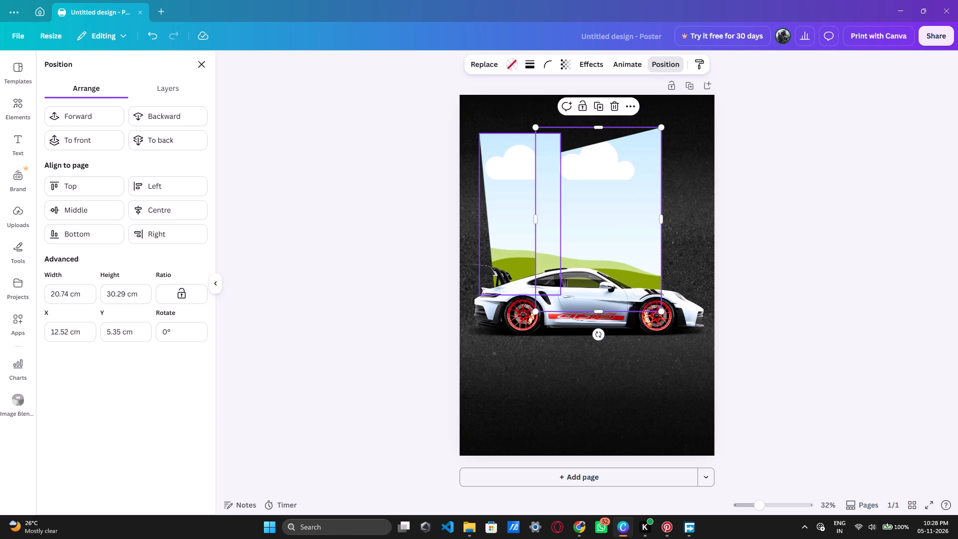
Narrow the slanted-top frame to about 13.3 cm and place it beside the first frame at about X 18.3 cm, Y 1.3 cm.
left_click_drag(617, 192, 647, 185)
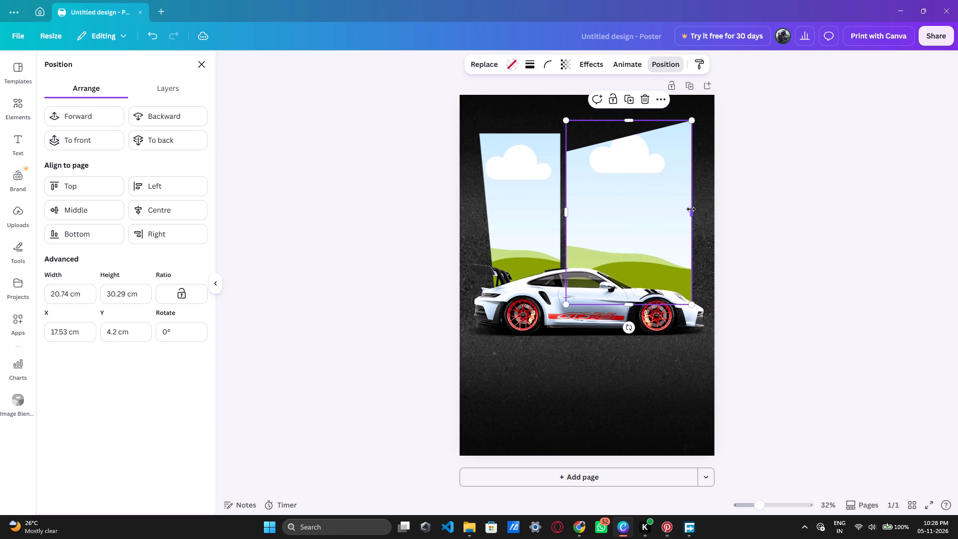
left_click_drag(693, 210, 651, 212)
left_click_drag(617, 214, 627, 214)
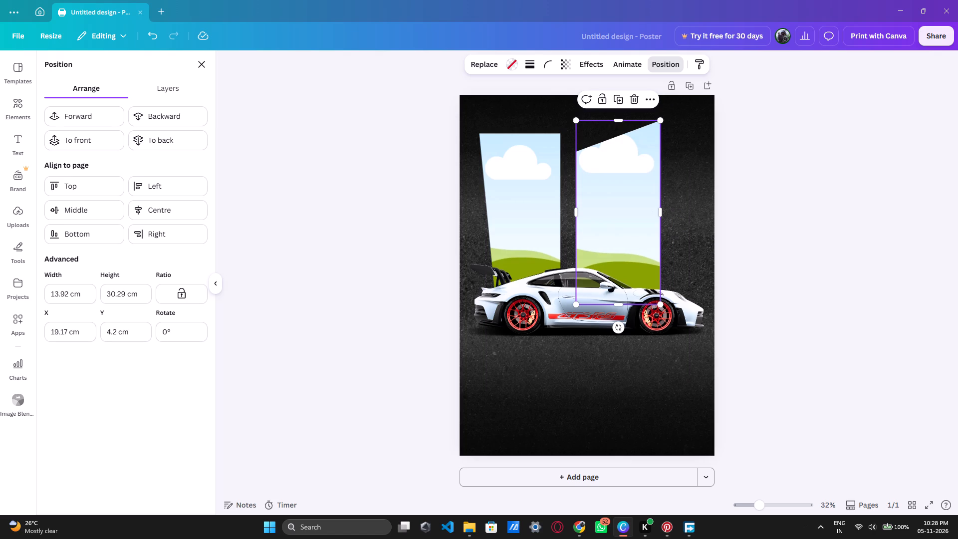
left_click(573, 214)
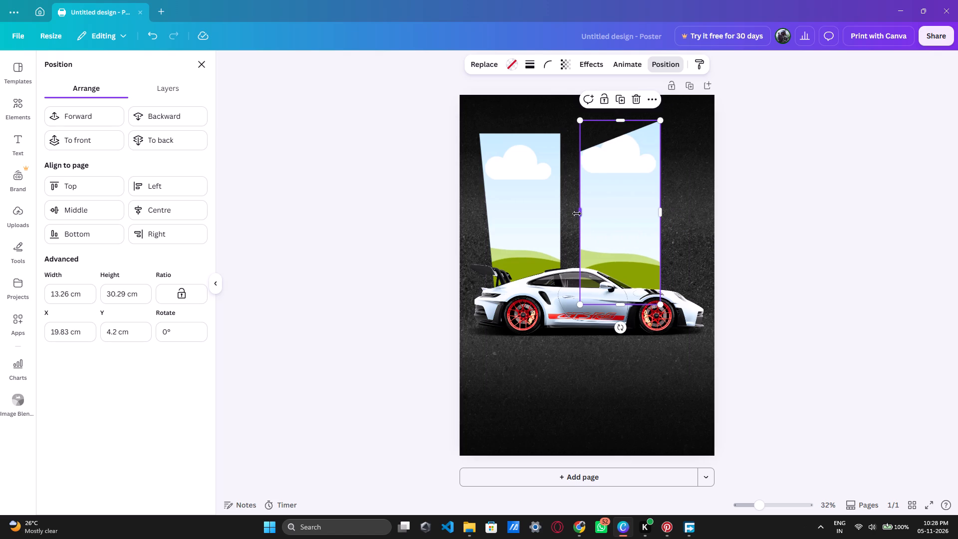
left_click_drag(620, 216, 610, 199)
Narrow the first angled frame to about 11.8 cm and position it at about X 4.2 cm, Y 7.9 cm.
left_click(524, 188)
left_click_drag(524, 187, 525, 189)
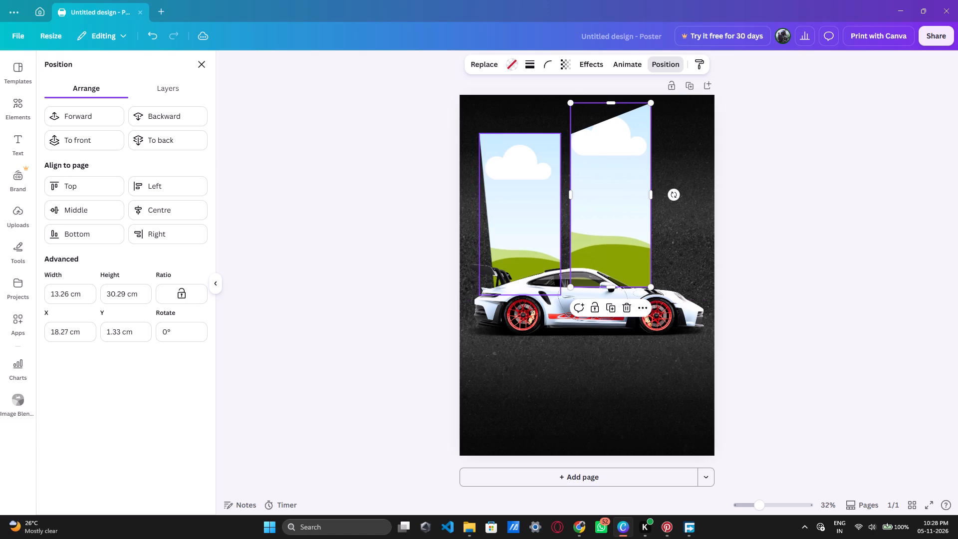
left_click_drag(525, 189, 527, 197)
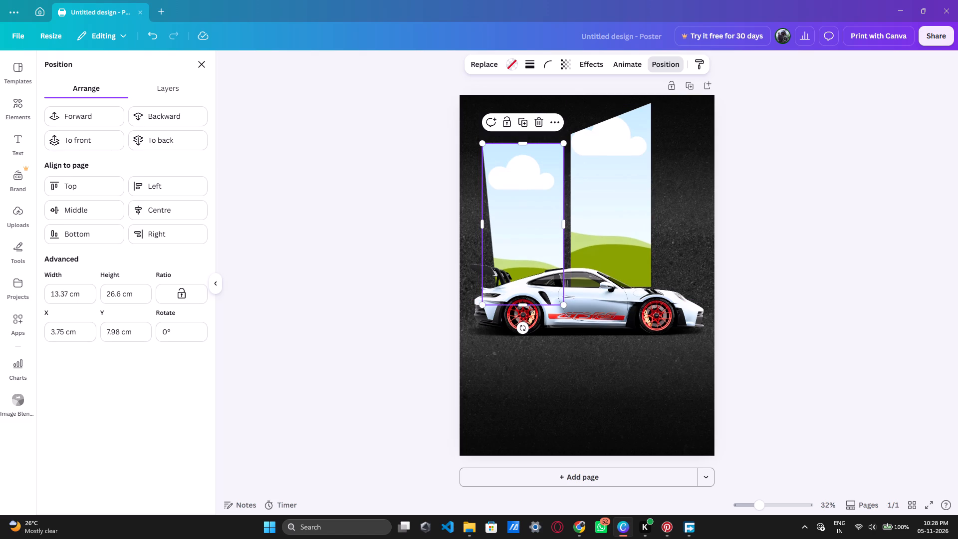
left_click_drag(481, 223, 483, 225)
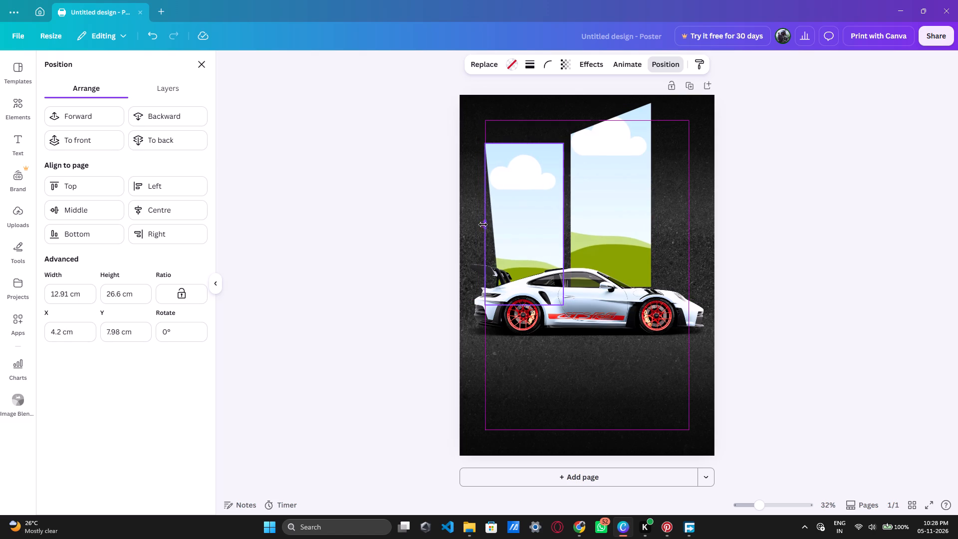
left_click_drag(483, 225, 491, 227)
left_click(518, 216)
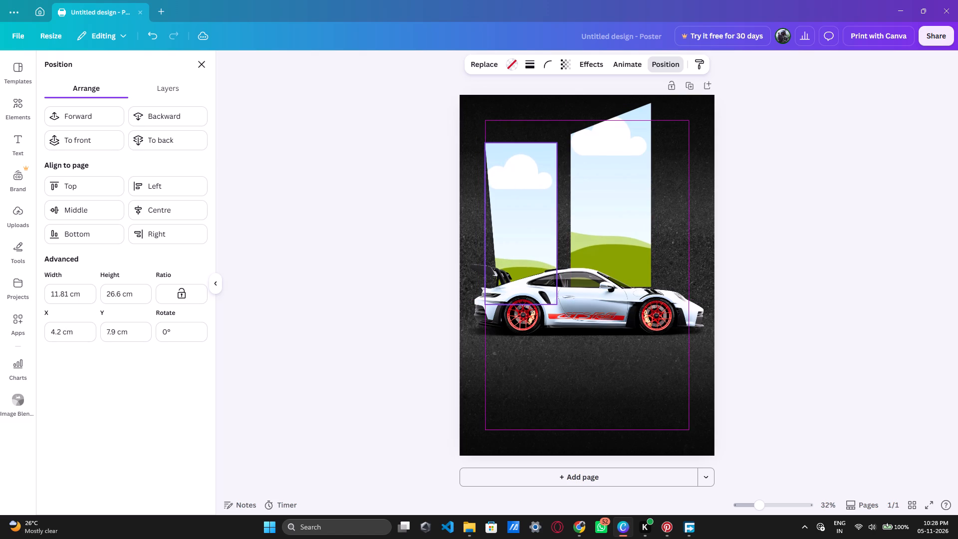
Lower the slanted-top frame to about X 17.3 cm, Y 6.1 cm and narrow it to about 12 cm.
left_click_drag(587, 187, 582, 196)
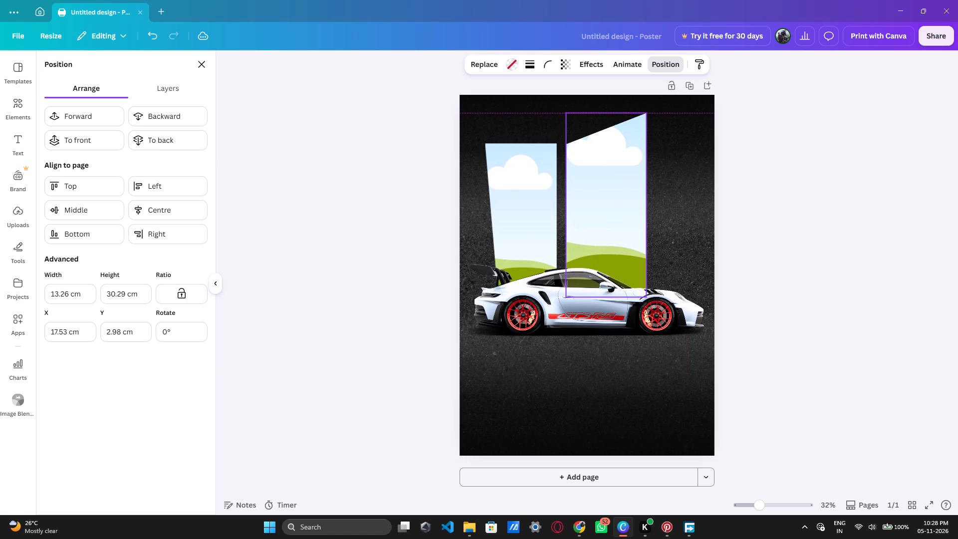
left_click_drag(582, 196, 581, 217)
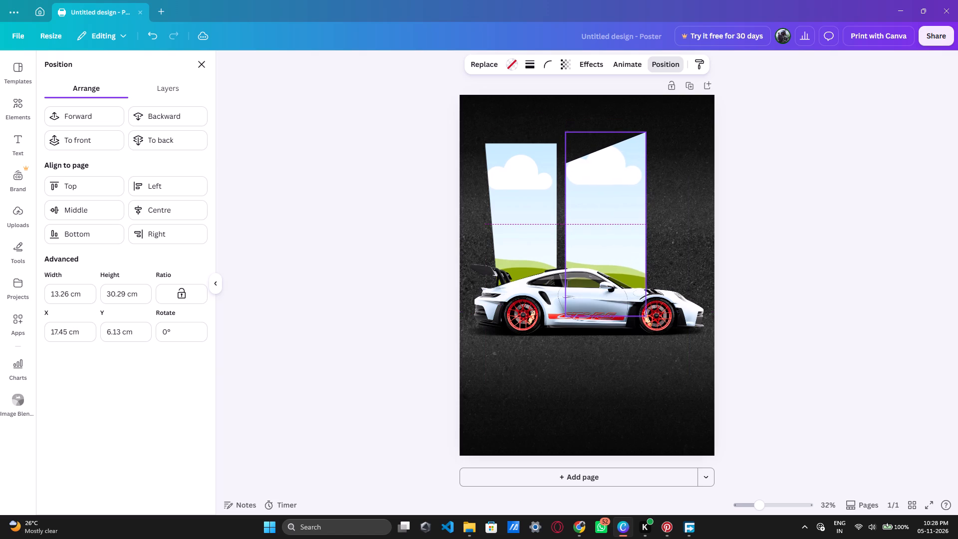
left_click_drag(581, 217, 581, 217)
left_click_drag(646, 222, 629, 228)
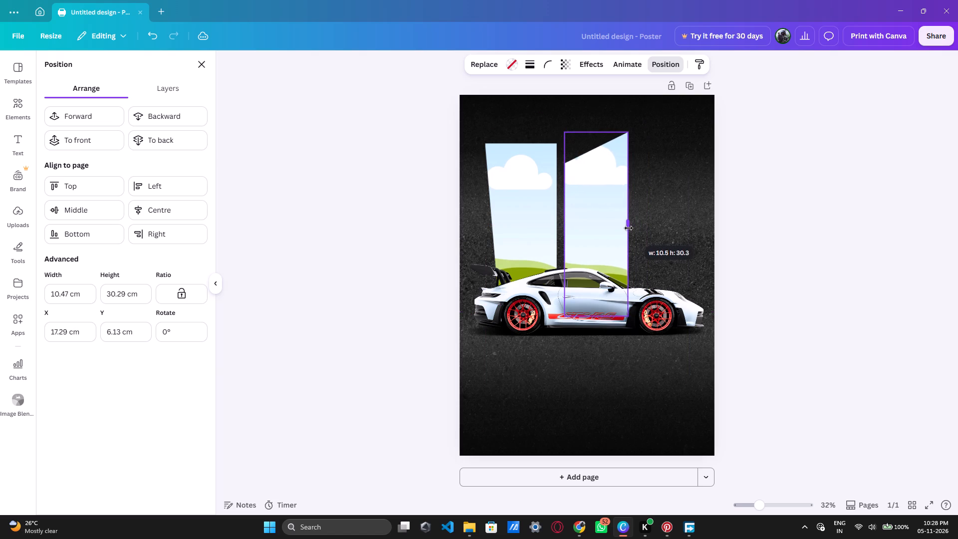
left_click_drag(629, 228, 631, 230)
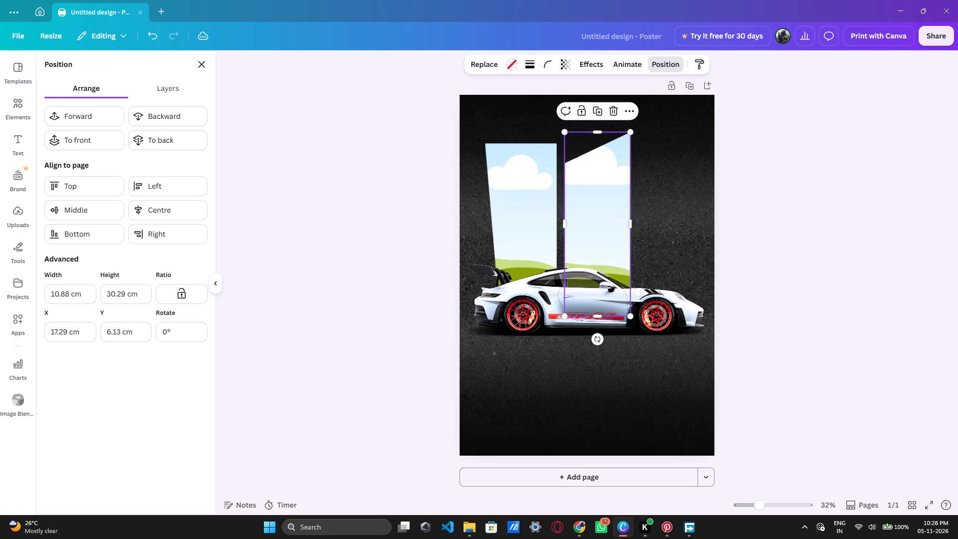
left_click_drag(629, 226, 636, 228)
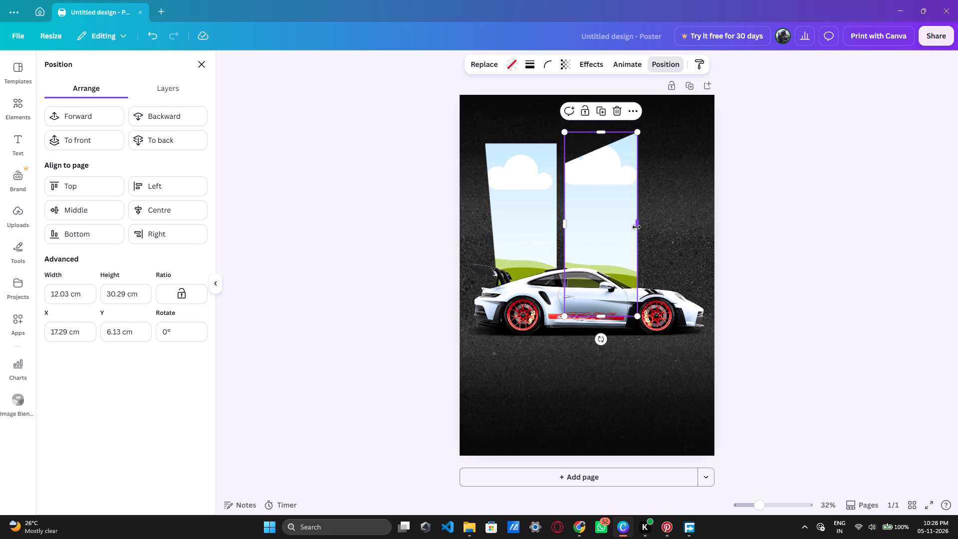
Duplicate the first angled frame and rotate the copy by 180°.
left_click(542, 198)
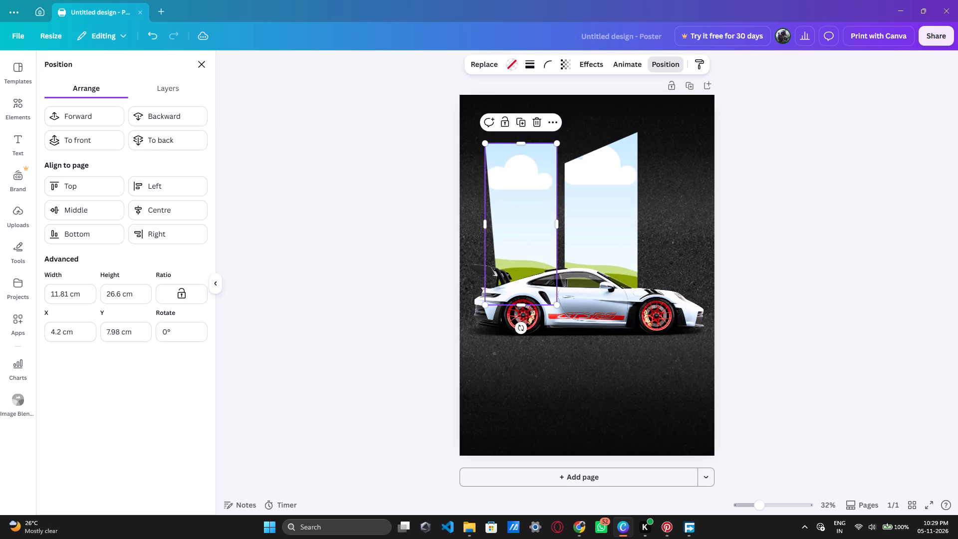
left_click(518, 119)
left_click_drag(530, 237, 536, 265)
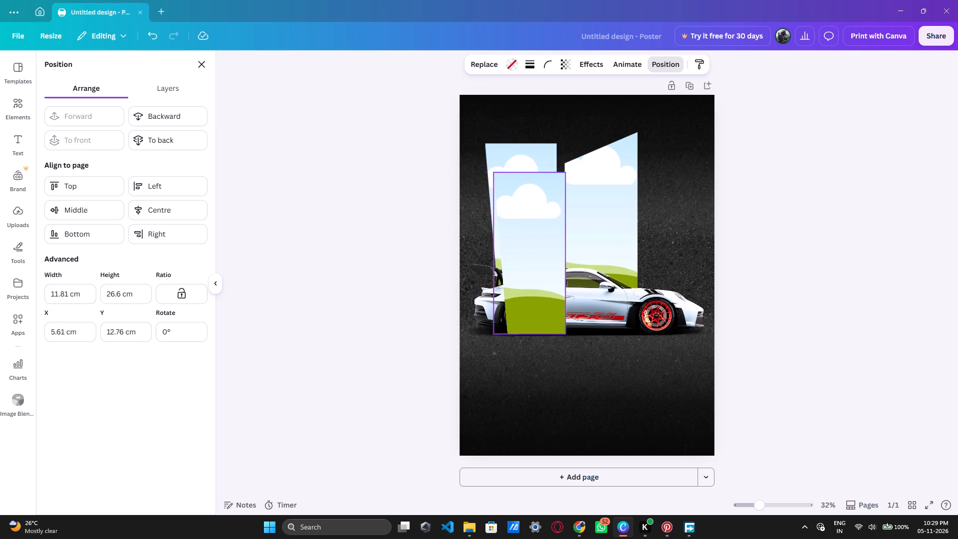
left_click_drag(536, 265, 537, 269)
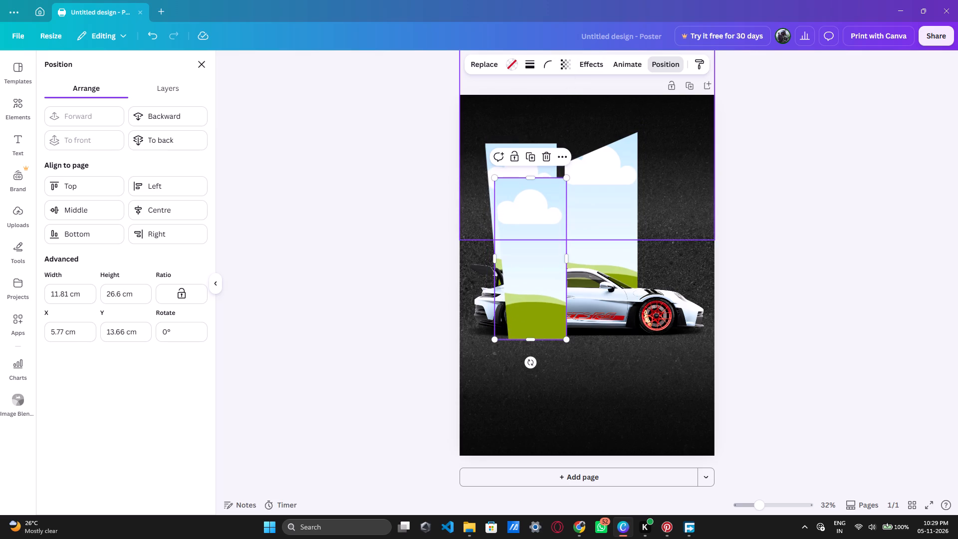
left_click_drag(531, 364, 610, 173)
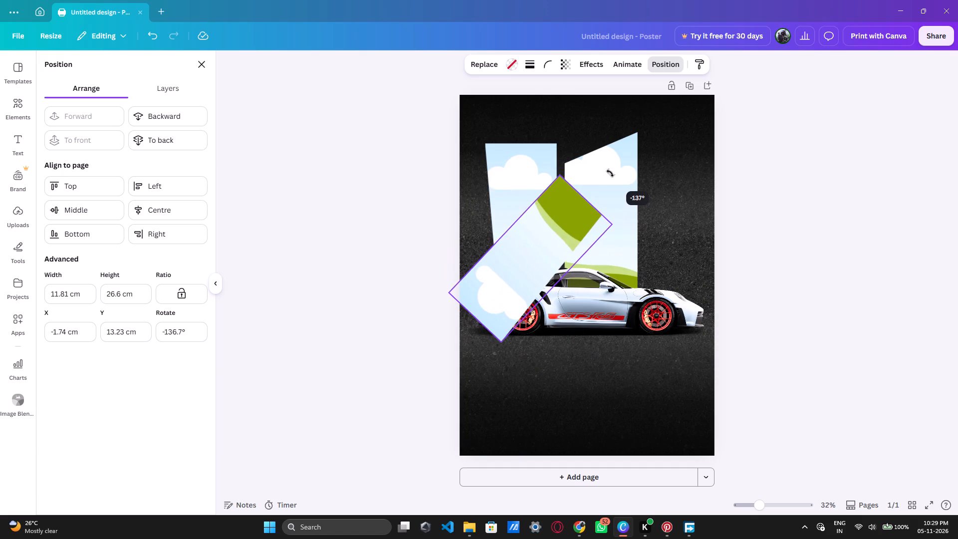
left_click_drag(610, 173, 534, 159)
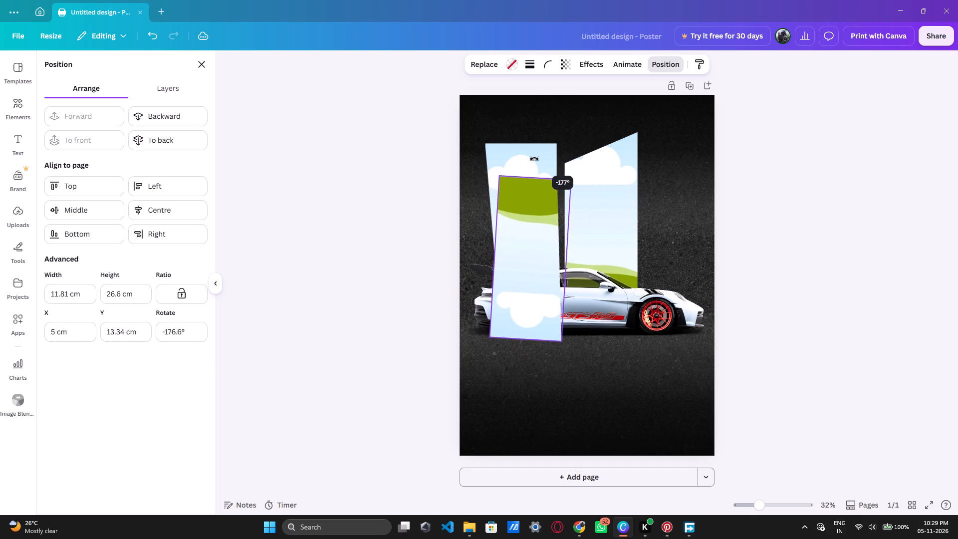
left_click_drag(534, 159, 528, 163)
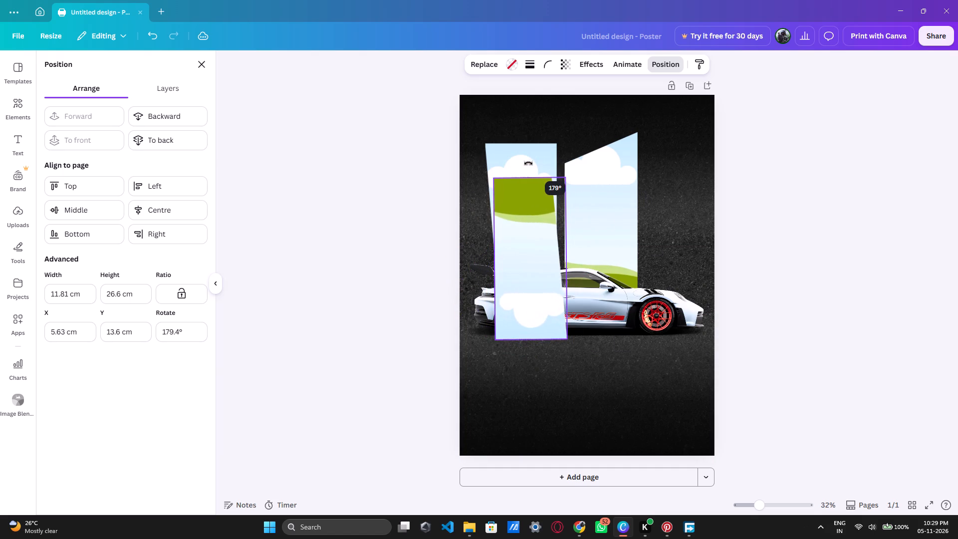
left_click_drag(528, 163, 530, 163)
Move the rotated copy beyond the slanted-top frame to about X 28.9 cm, Y 8 cm and send it one layer back behind the car.
left_click_drag(532, 253, 644, 201)
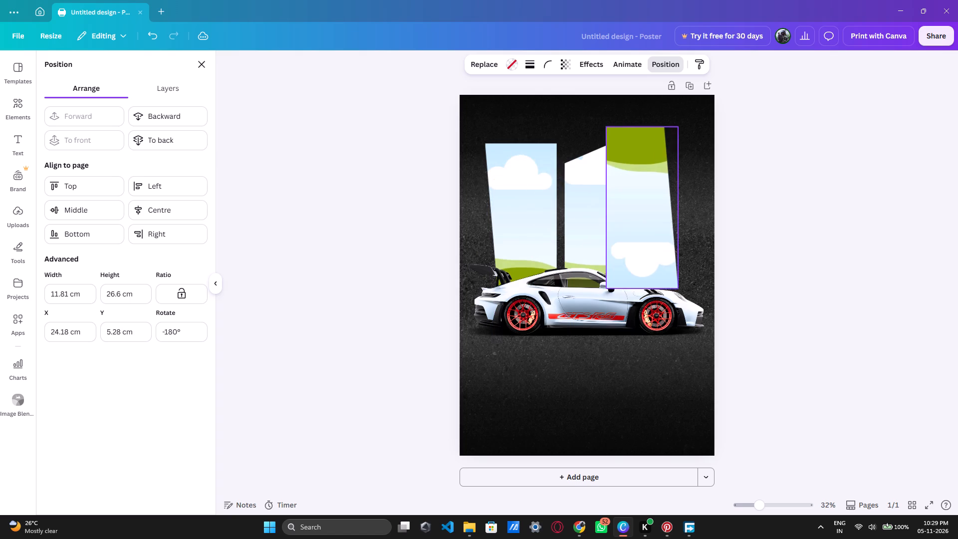
left_click_drag(644, 201, 657, 225)
left_click(154, 119)
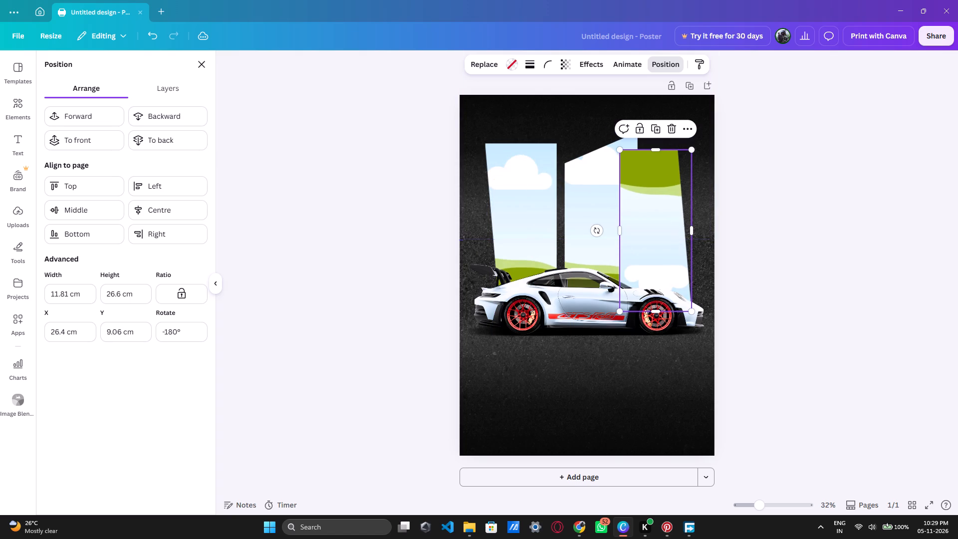
left_click_drag(648, 233, 660, 228)
Narrow the slanted-top centre frame to about 10.9 cm, leaving a gap before the rotated frame.
left_click(612, 225)
left_click(607, 242)
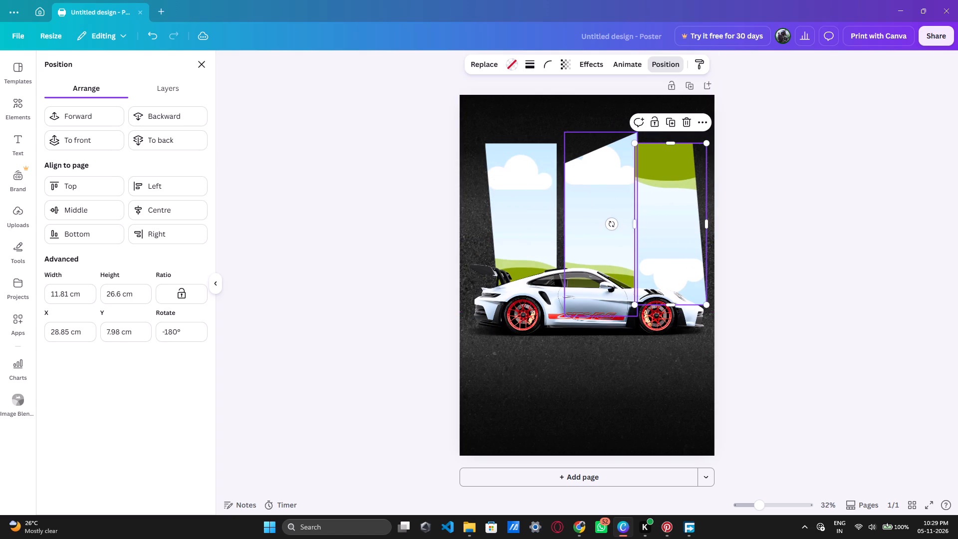
left_click_drag(637, 223, 630, 226)
Narrow the first angled frame to about 11.1 cm and lower it to about X 4.2 cm, Y 8.6 cm.
left_click(520, 221)
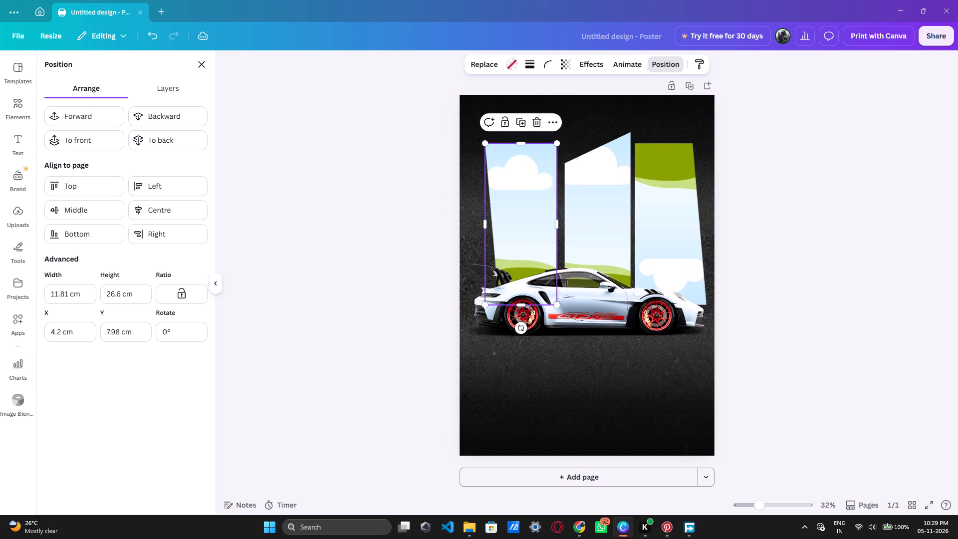
left_click_drag(484, 224, 488, 226)
left_click_drag(529, 224, 525, 225)
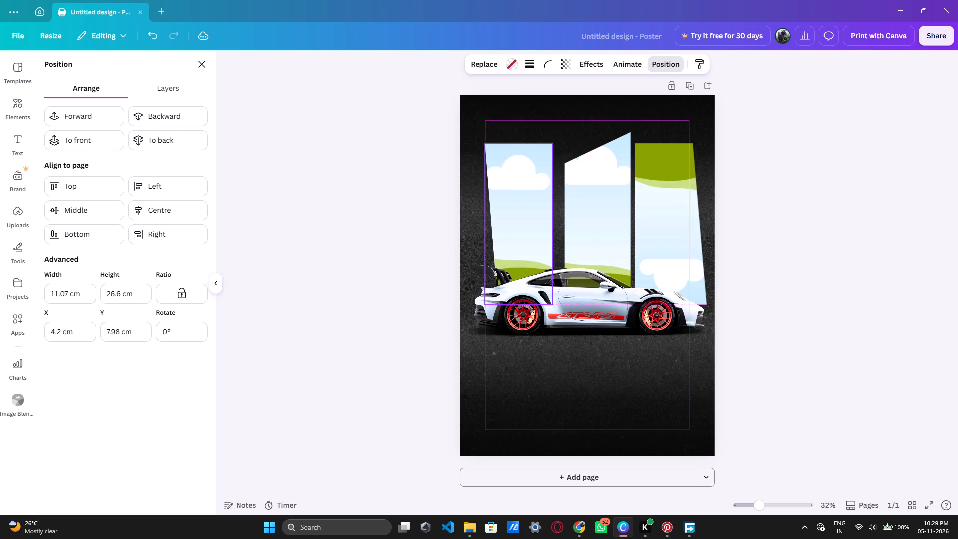
left_click_drag(525, 225, 522, 228)
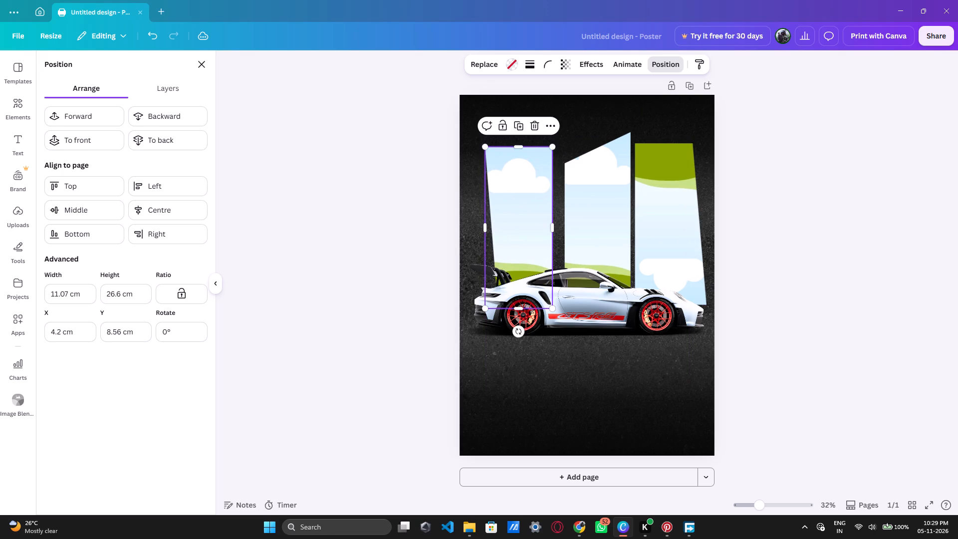
Shift the three frames left, centring the slanted-top one at X 15.56 cm, Y 5.72 cm and the rotated one at about X 27.7 cm, Y 7.6 cm.
left_click(601, 222)
left_click(663, 222)
left_click_drag(663, 222, 660, 220)
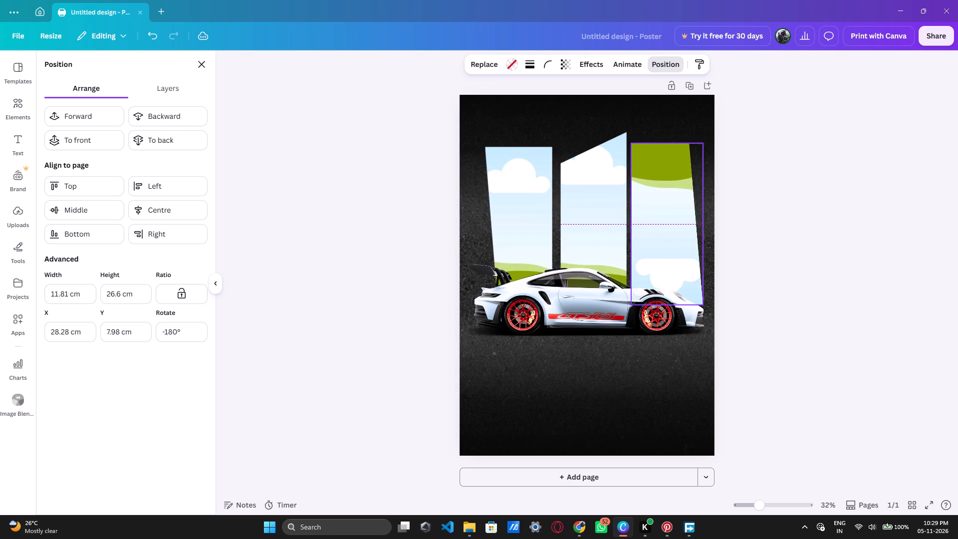
left_click_drag(660, 220, 659, 219)
left_click_drag(540, 224, 530, 225)
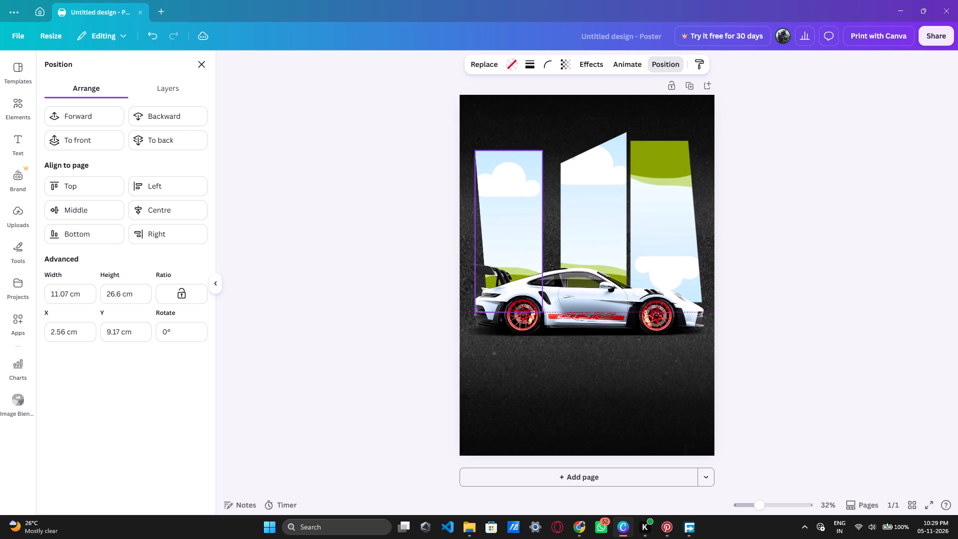
left_click_drag(530, 225, 531, 224)
left_click_drag(591, 214, 587, 213)
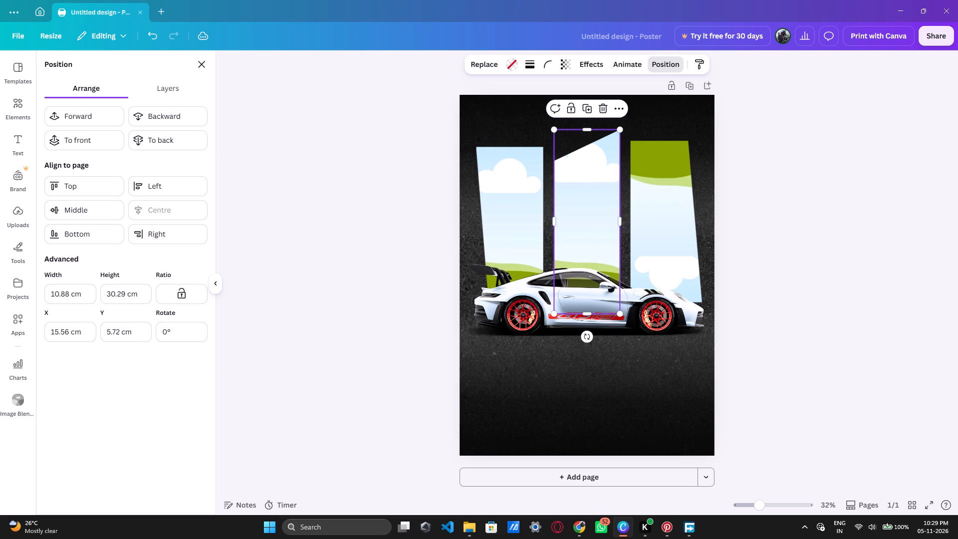
double_click(649, 214)
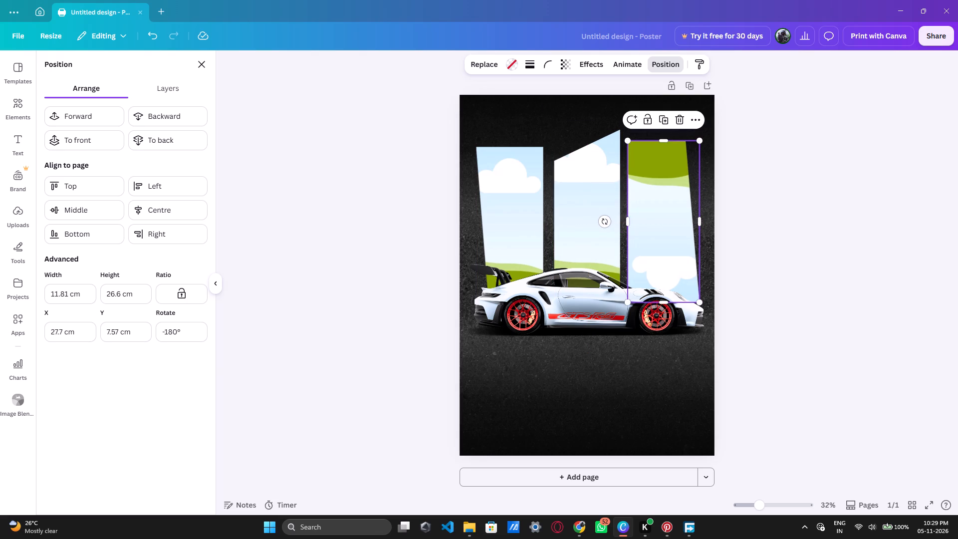
Even out the frame spacing by slightly narrowing the first angled frame and widening the centre frame towards it.
left_click(520, 207)
left_click_drag(544, 228, 539, 234)
left_click(593, 224)
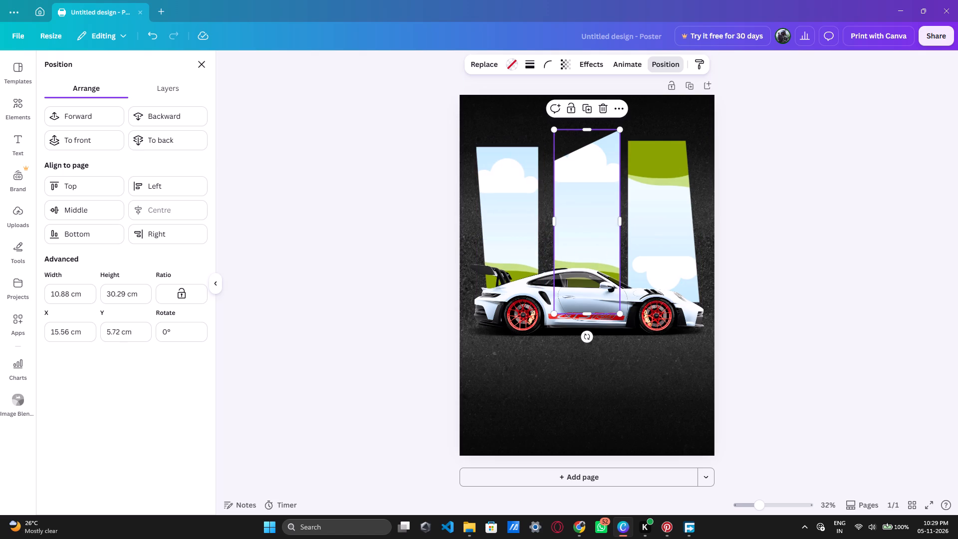
left_click_drag(552, 221, 550, 225)
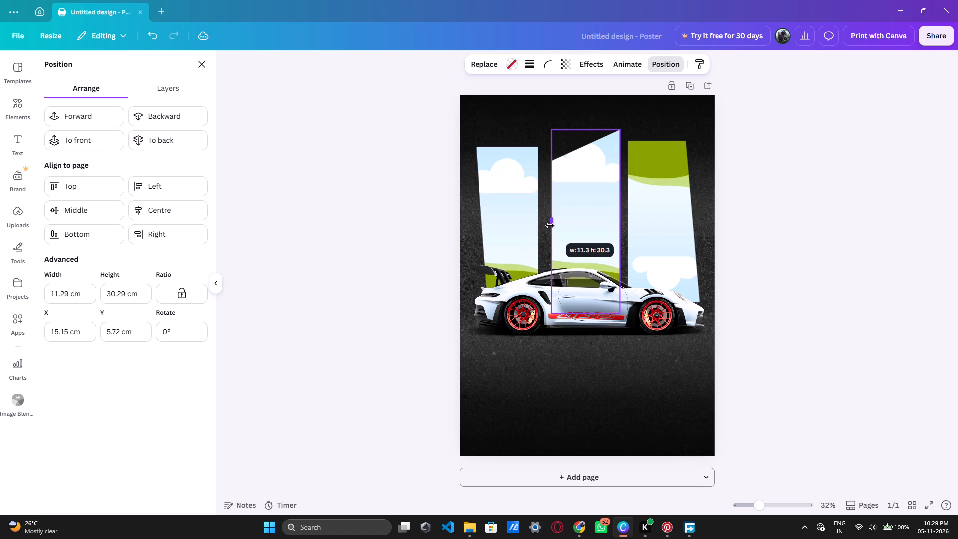
left_click_drag(550, 225, 548, 229)
Narrow the rotated frame to about 10.7 cm, lower it level with the first frame's top edge, and deselect it.
left_click(656, 219)
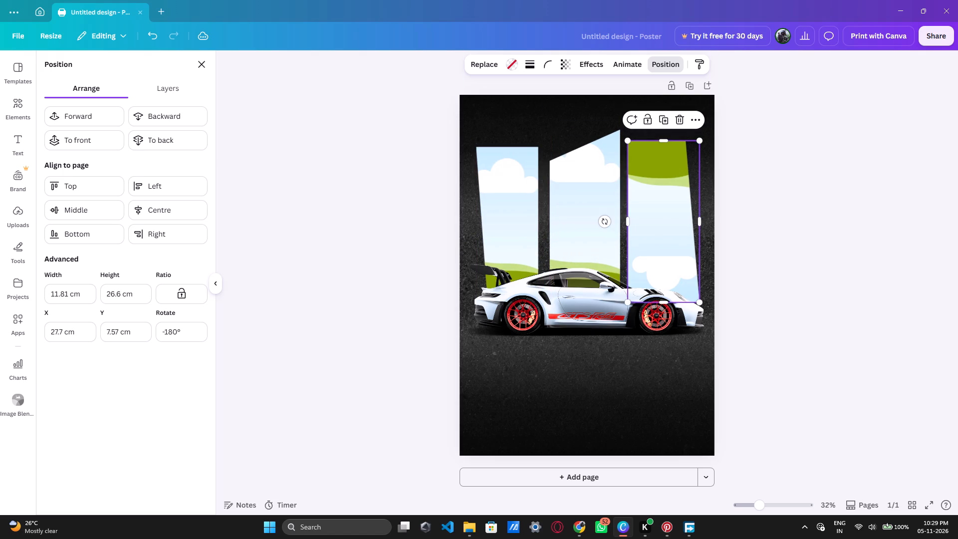
left_click_drag(698, 220, 691, 227)
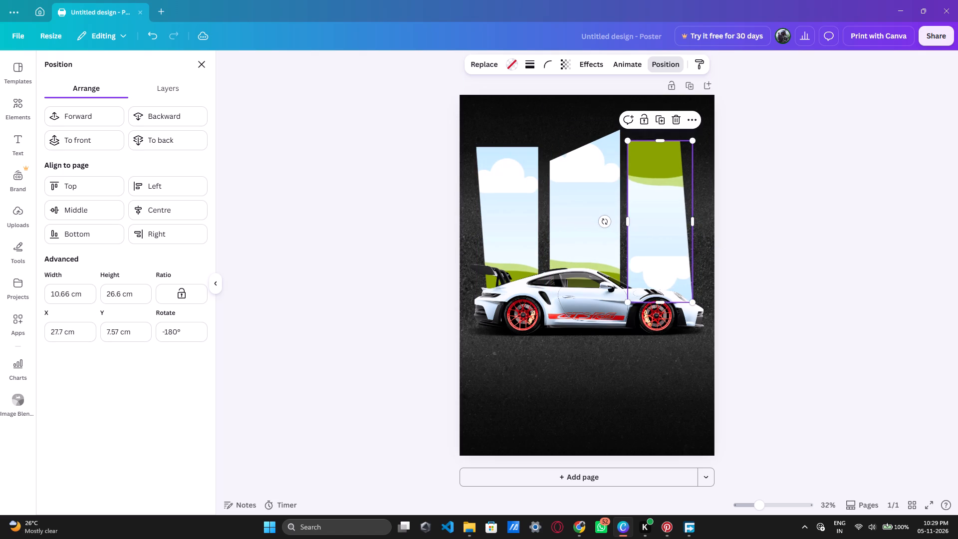
left_click(658, 228)
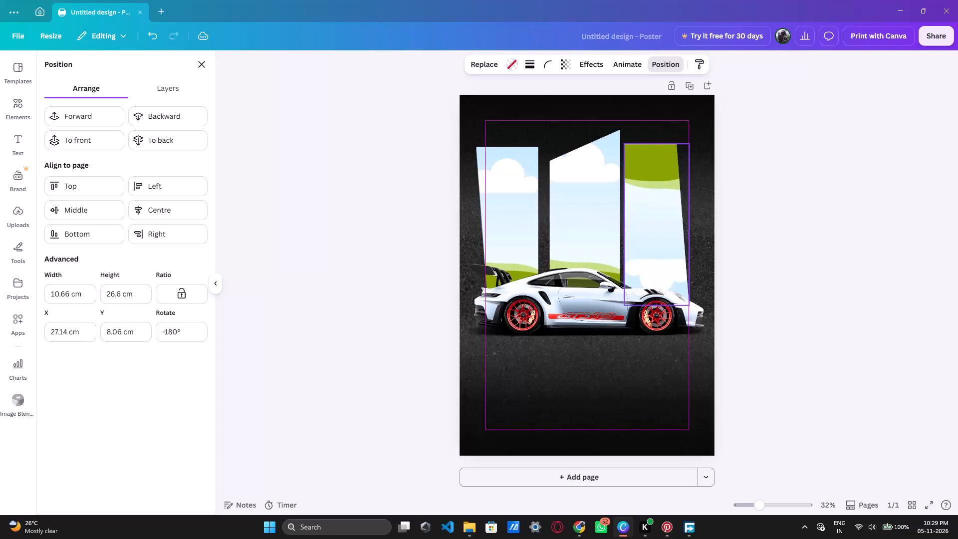
left_click(805, 247)
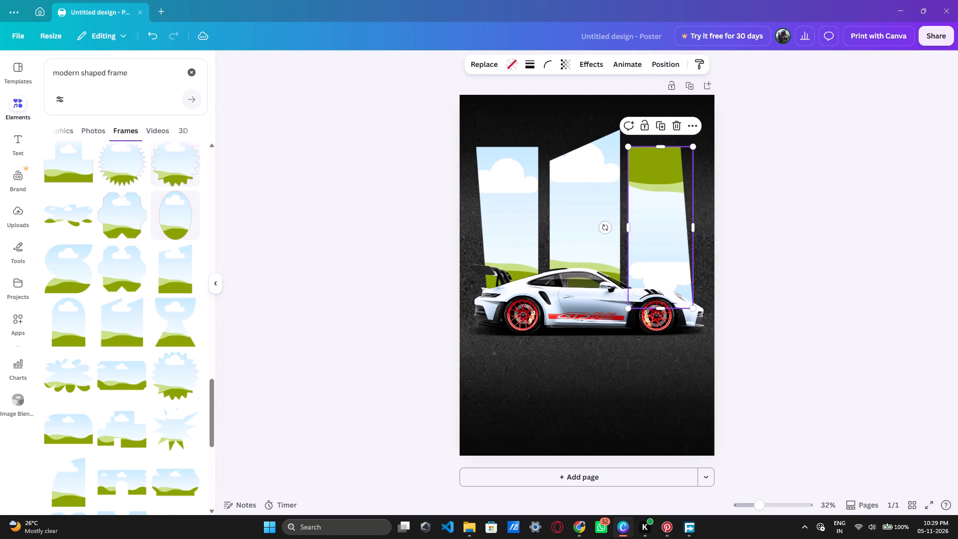
key("Escape")
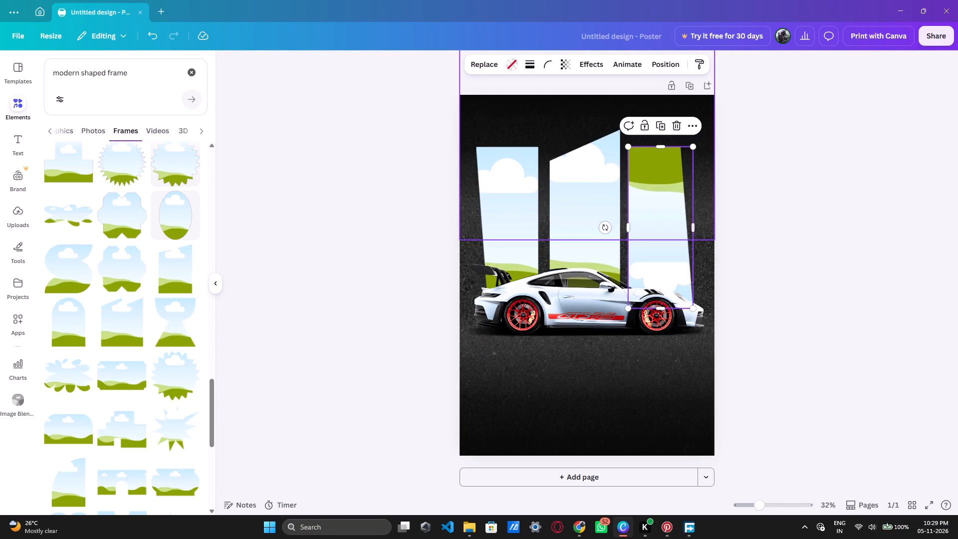
key("Escape")
key("Escape")
left_click(329, 233)
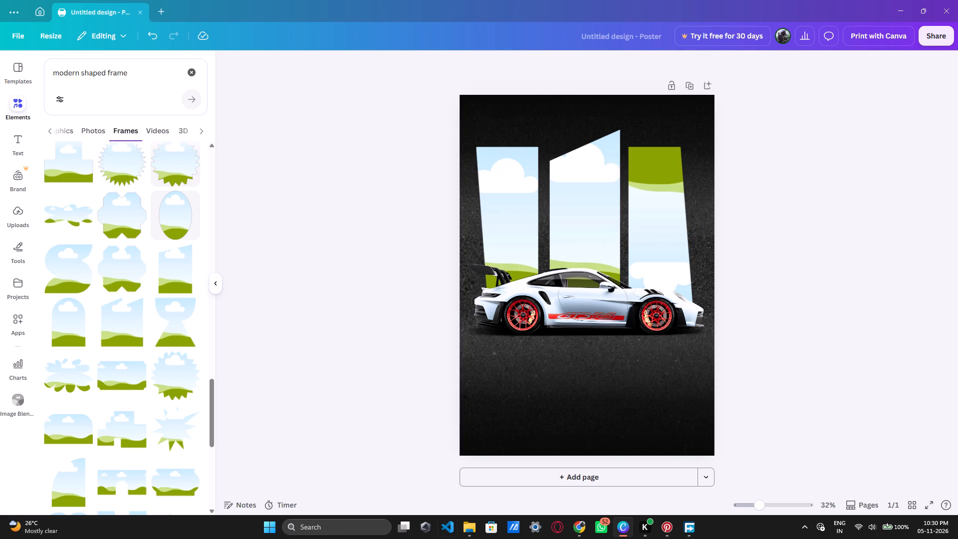
Switch to Pinterest and search for "porsche".
left_click(672, 472)
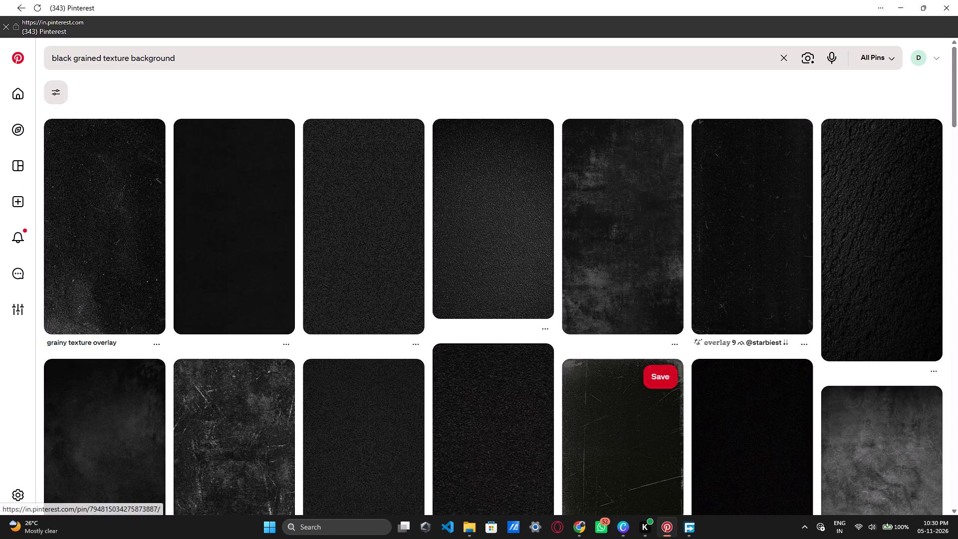
left_click_drag(203, 65, 0, 65)
key("BackSpace")
key("BackSpace")
key("BackSpace")
type("porsche")
key("Return")
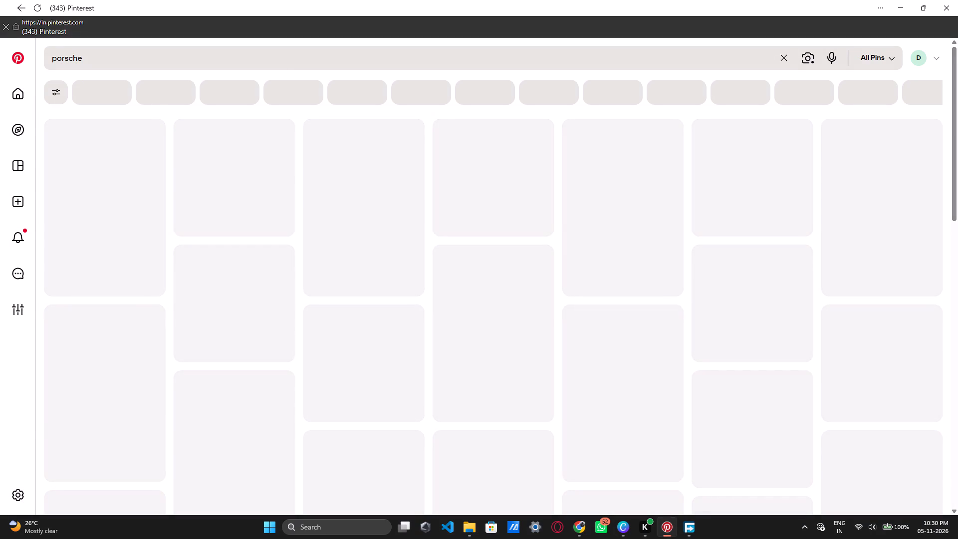
Refine the Pinterest search text to "porsche 911" and look for matching car photos.
left_click(96, 55)
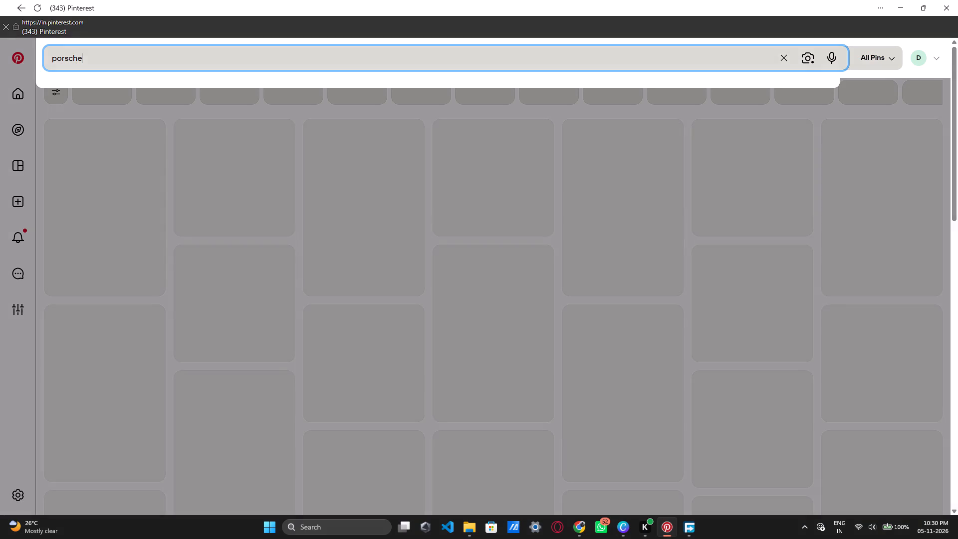
key("space")
type("911")
scroll(440, 326, "up", 4)
scroll(441, 322, "down", 7)
scroll(417, 10, "up", 4)
scroll(428, 0, "down", 4)
scroll(445, 8, "up", 4)
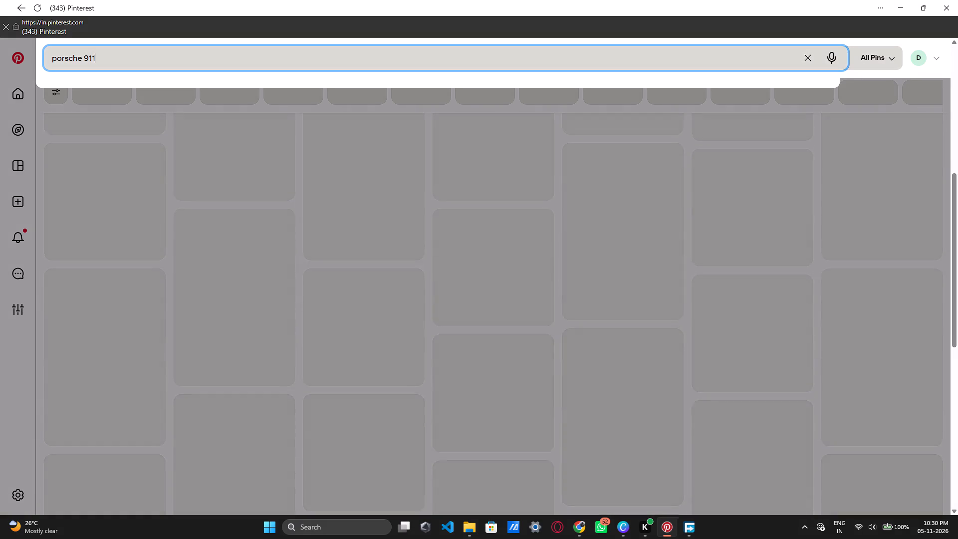
scroll(506, 111, "up", 2)
scroll(627, 344, "up", 4)
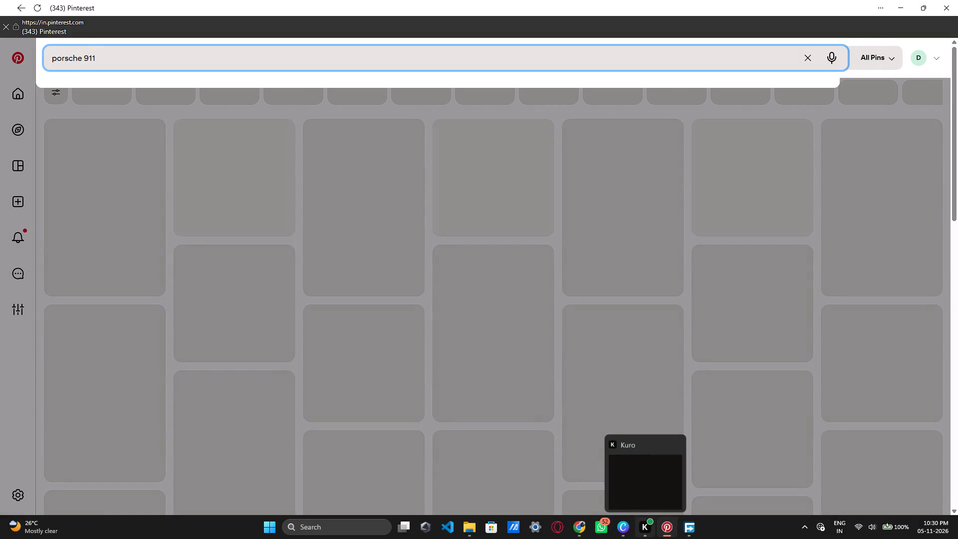
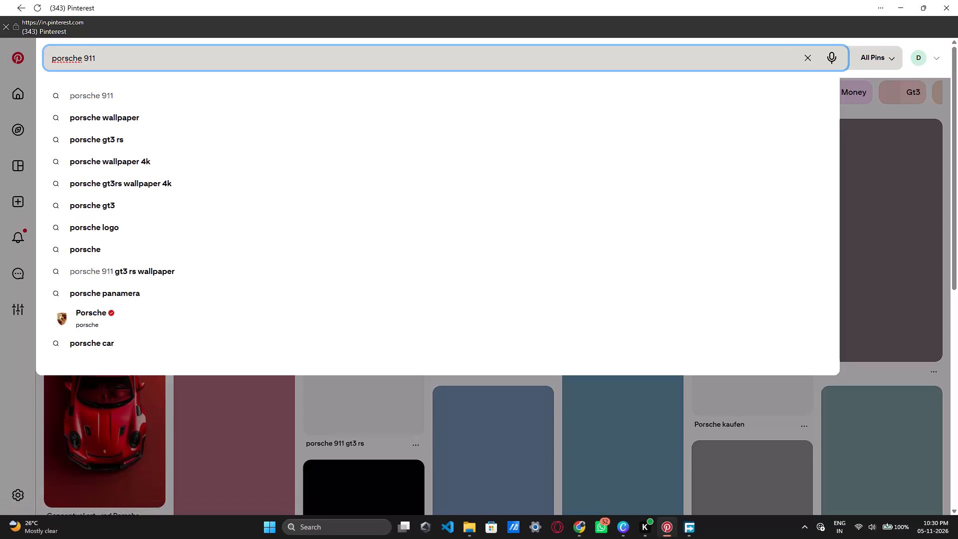
Run the Pinterest search for "porsche 911".
key("Return")
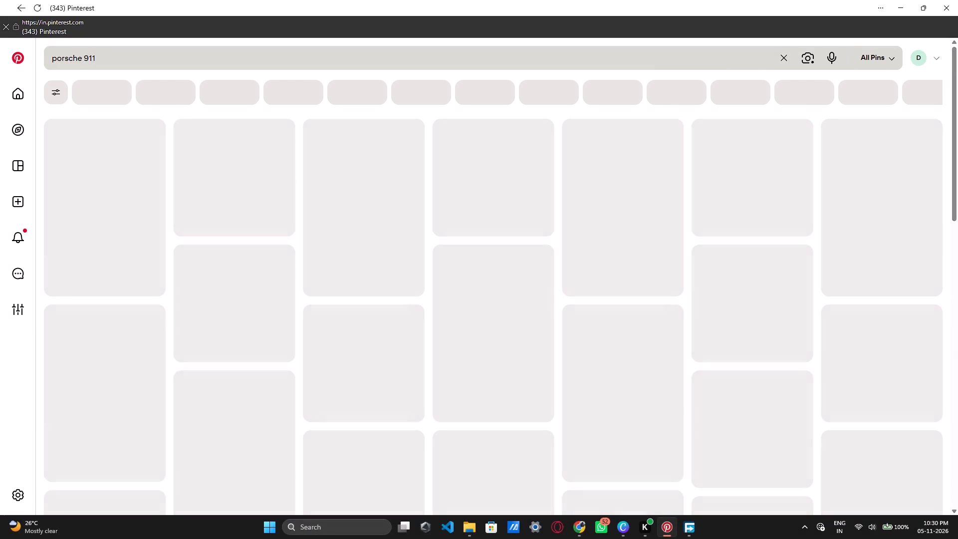
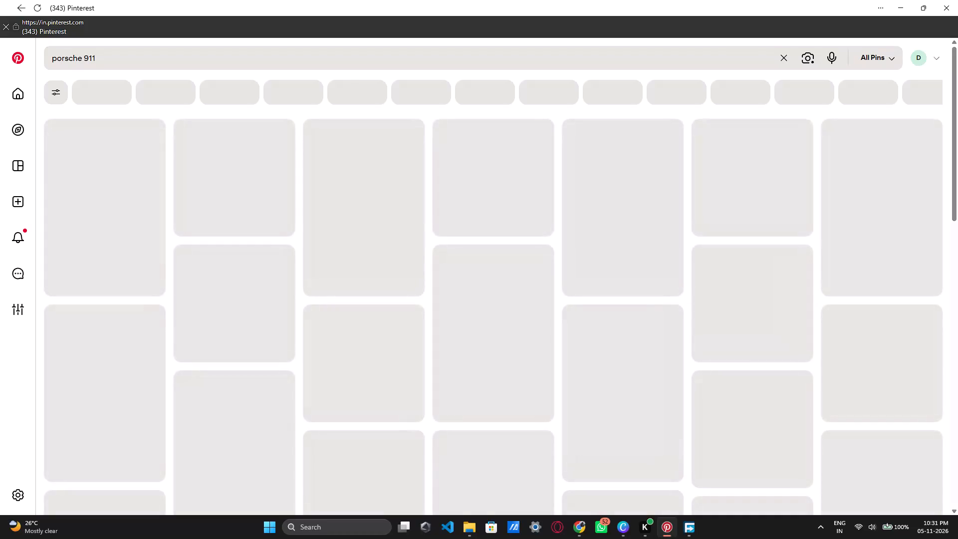
Reload the Pinterest results page for "porsche 911".
scroll(379, 291, "down", 4)
scroll(381, 289, "up", 7)
left_click(41, 3)
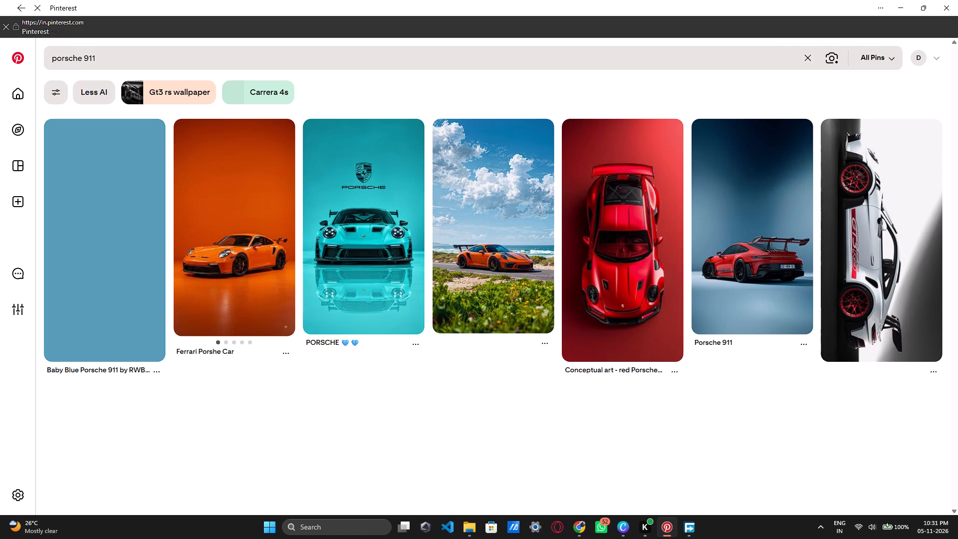
Browse the "porsche 911" pins for car photos that suit the poster's three angled frames.
scroll(606, 314, "down", 3)
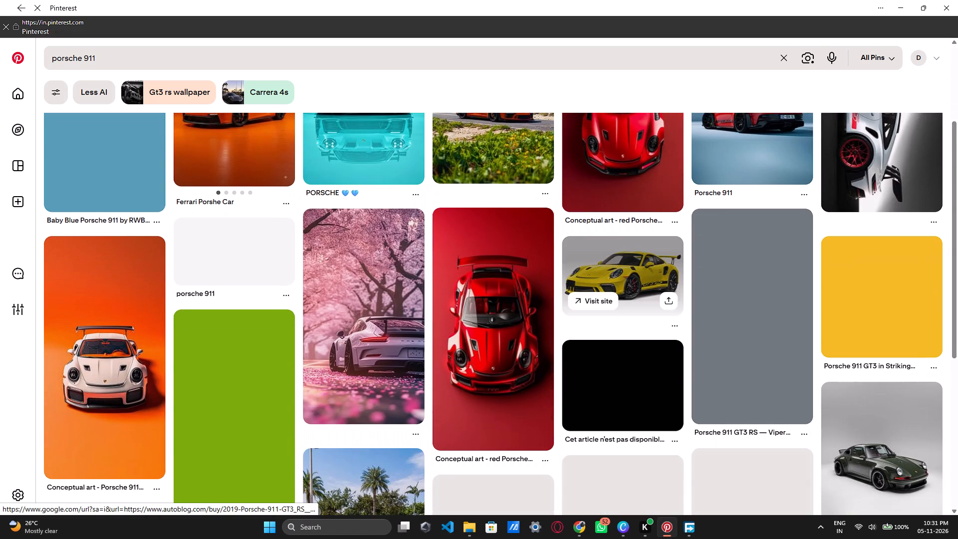
scroll(609, 304, "down", 2)
scroll(491, 287, "down", 3)
scroll(653, 340, "up", 4)
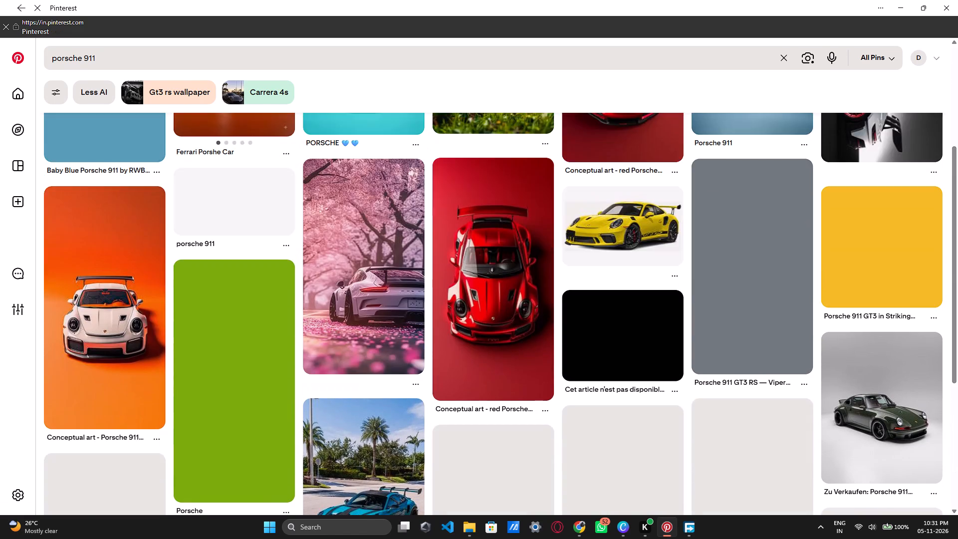
scroll(653, 340, "up", 10)
scroll(653, 340, "down", 19)
scroll(653, 340, "up", 9)
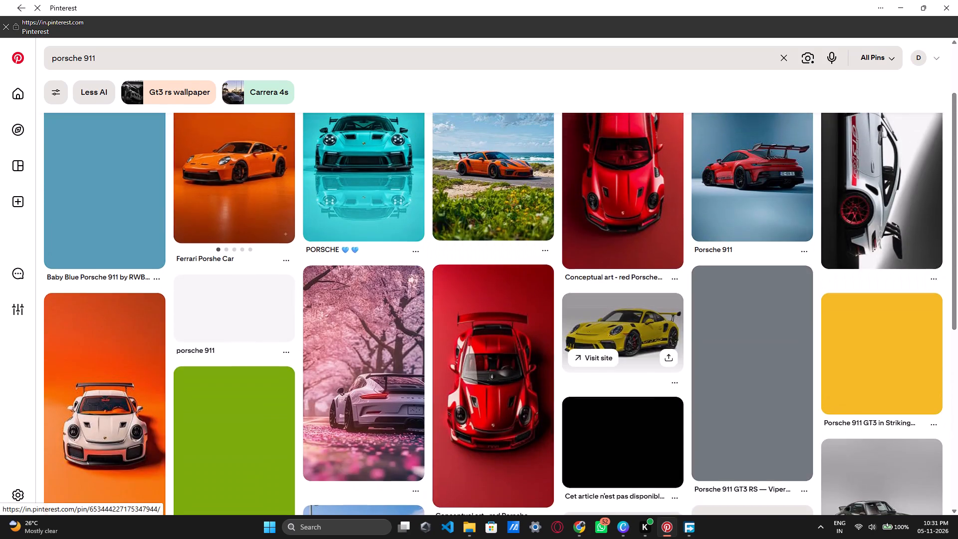
scroll(653, 340, "up", 8)
scroll(653, 337, "down", 20)
scroll(653, 337, "down", 6)
scroll(653, 340, "up", 8)
scroll(655, 317, "down", 5)
scroll(655, 330, "up", 1)
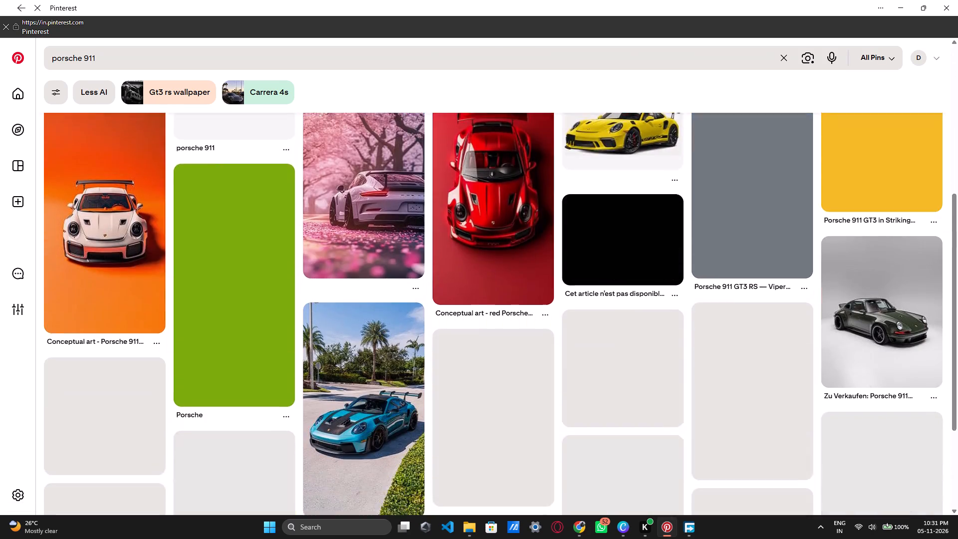
scroll(655, 330, "down", 4)
scroll(655, 330, "up", 6)
scroll(655, 330, "down", 7)
scroll(655, 330, "up", 7)
scroll(655, 330, "down", 7)
scroll(655, 330, "up", 1)
scroll(655, 330, "down", 6)
scroll(656, 332, "up", 20)
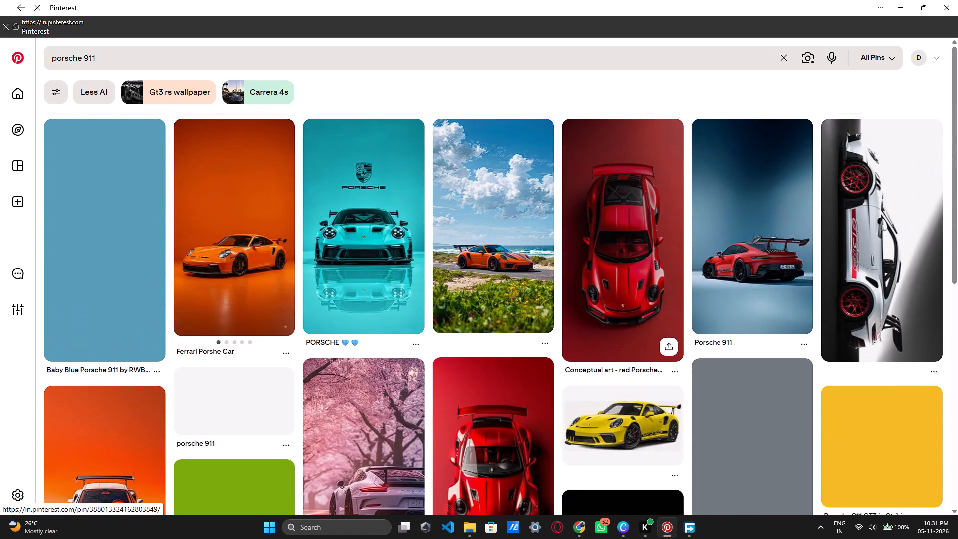
scroll(655, 295, "down", 8)
scroll(655, 298, "up", 3)
scroll(655, 298, "down", 19)
scroll(648, 330, "up", 19)
scroll(648, 341, "down", 2)
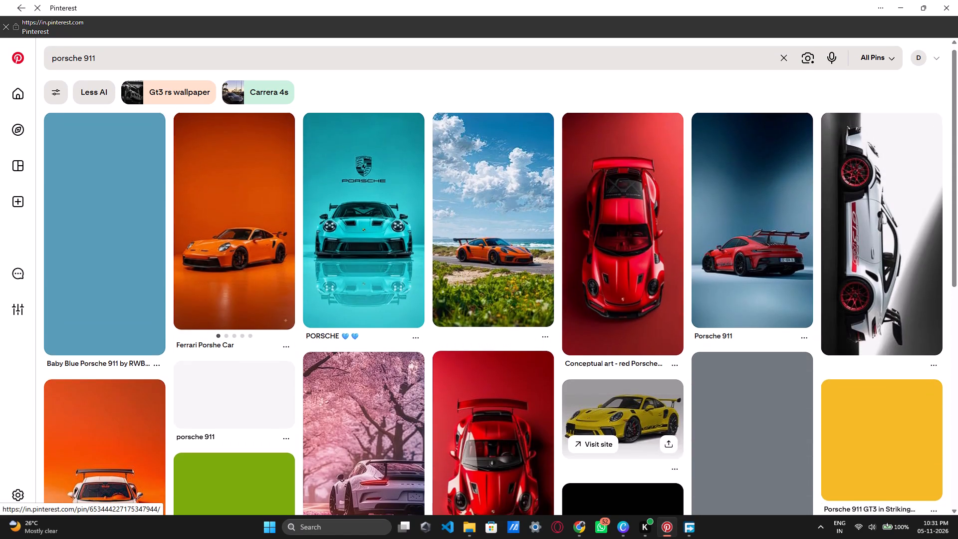
scroll(648, 338, "down", 13)
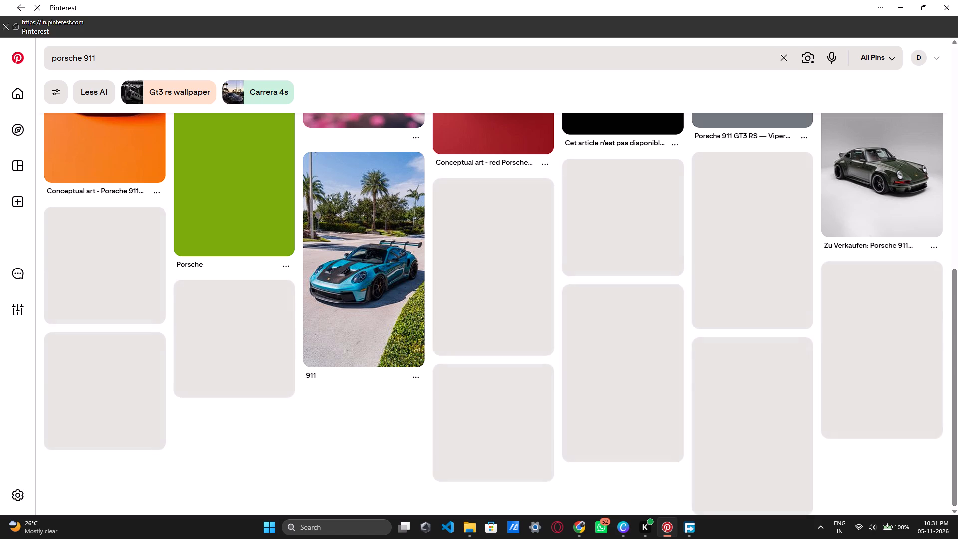
scroll(643, 325, "down", 6)
scroll(640, 342, "up", 6)
Refine the Pinterest search to "porsche 911 gt3 rs white and grey", correcting the spelling of "white".
left_click(144, 63)
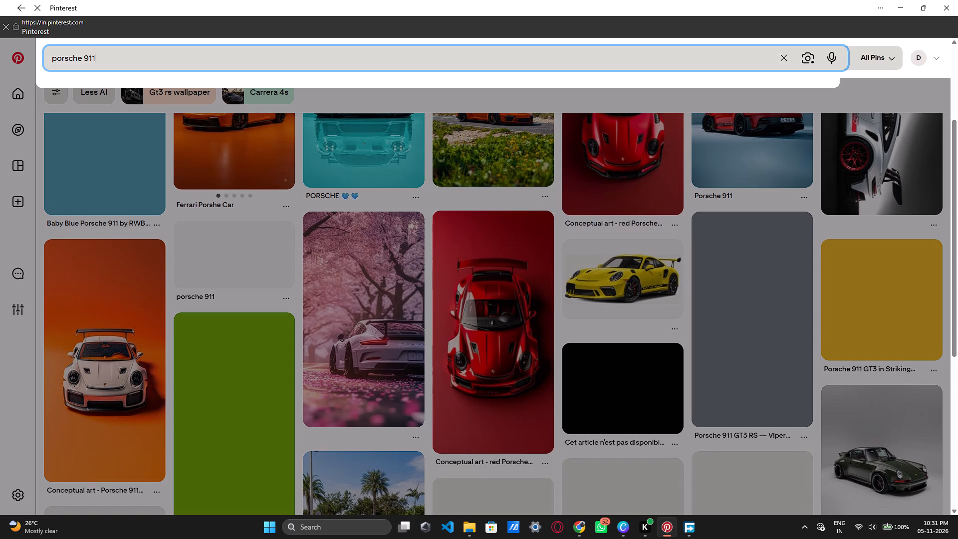
key("space")
type("gt3 rs whitwe and grey")
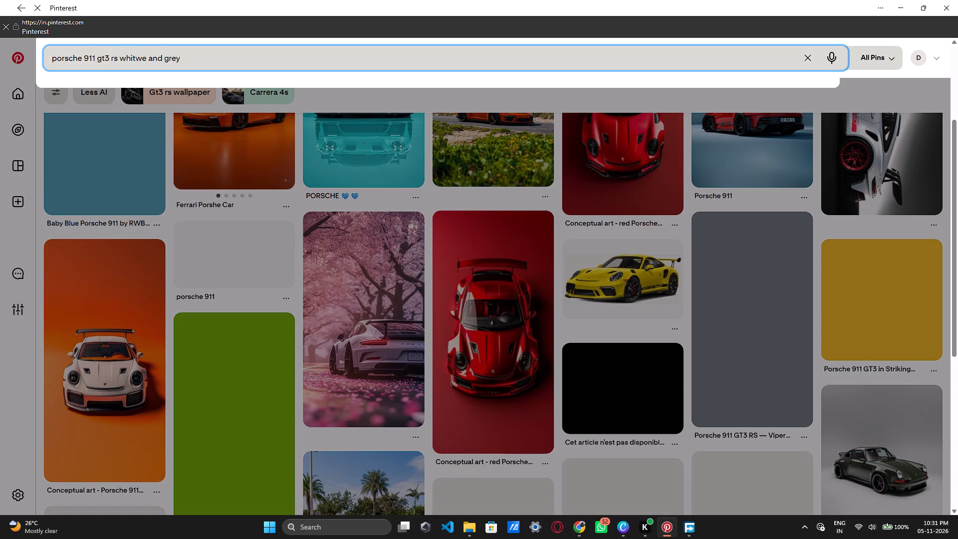
key("Return")
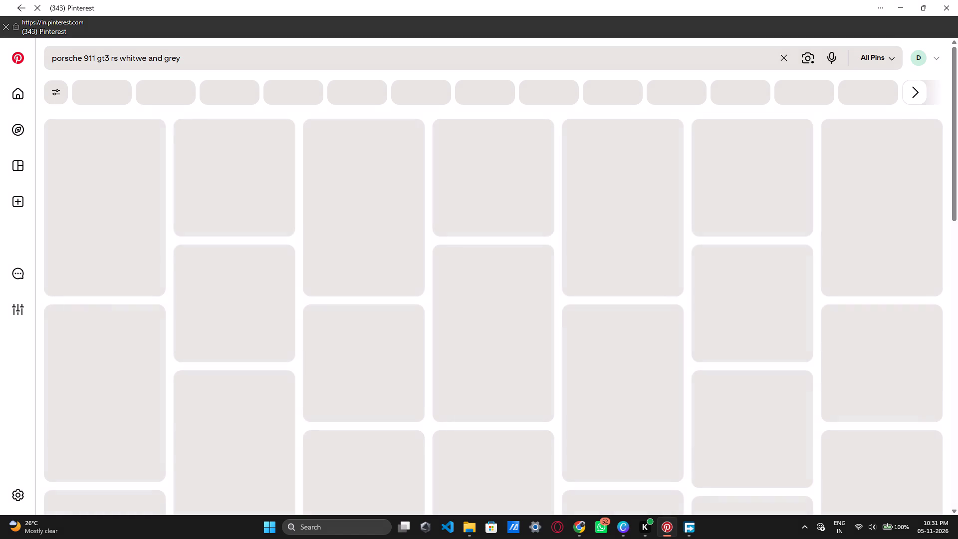
left_click(140, 60)
key("BackSpace")
key("t")
key("Return")
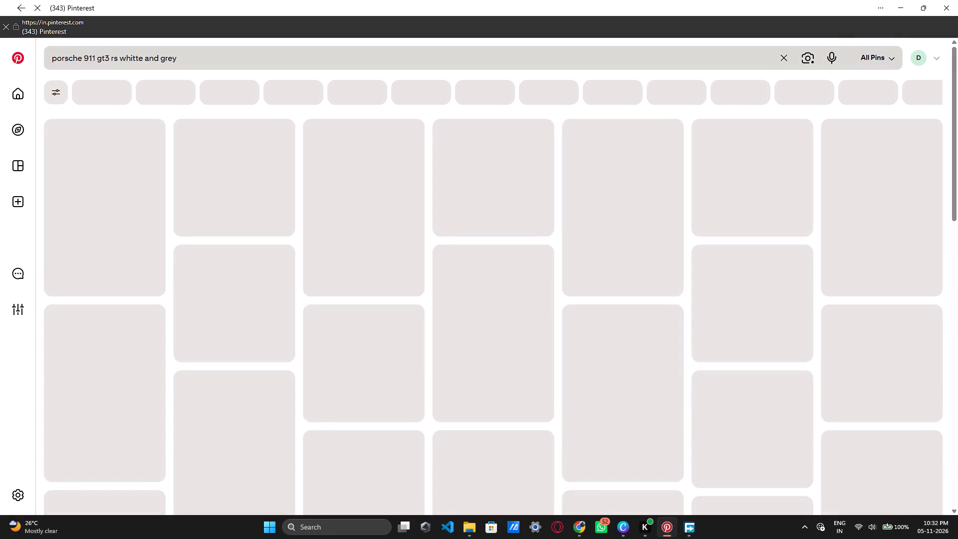
left_click(134, 52)
left_click(138, 52)
key("BackSpace")
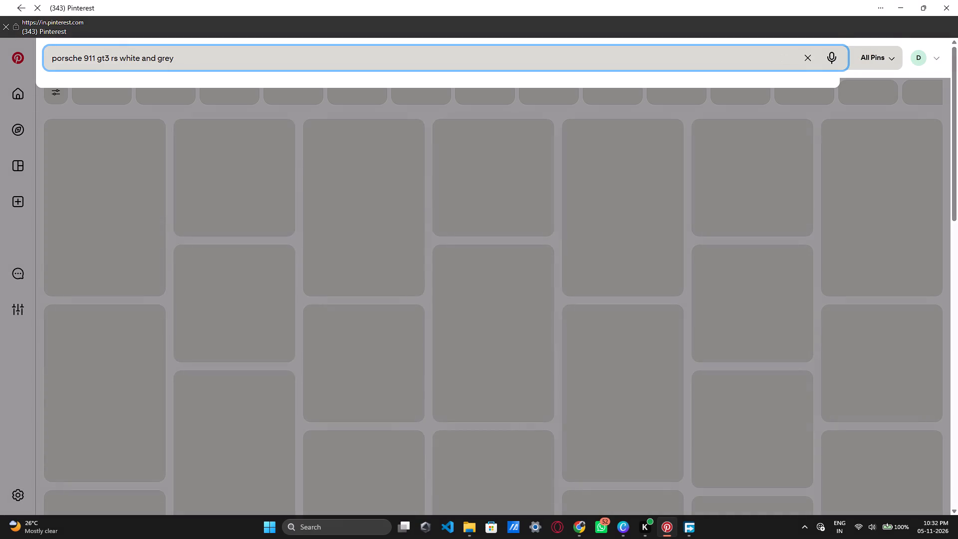
left_click(470, 71)
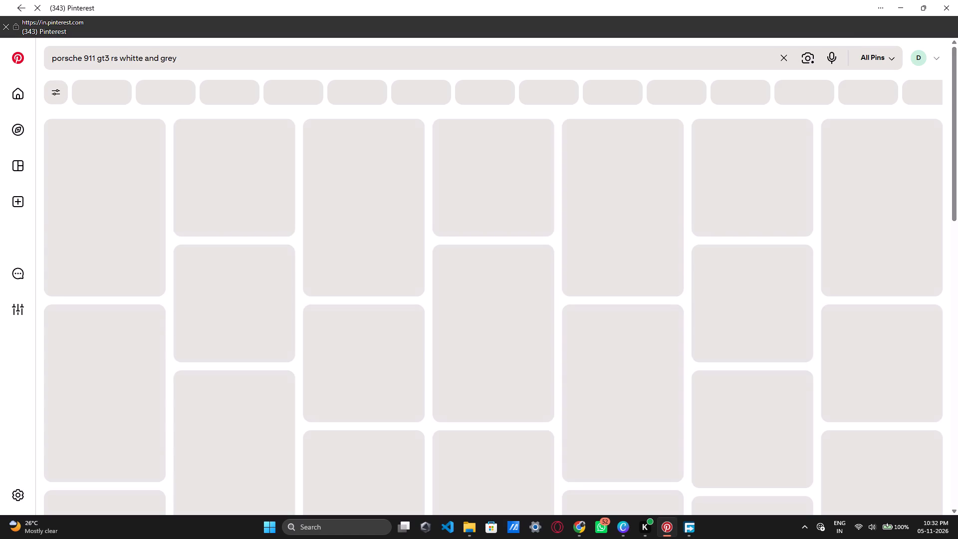
left_click(137, 61)
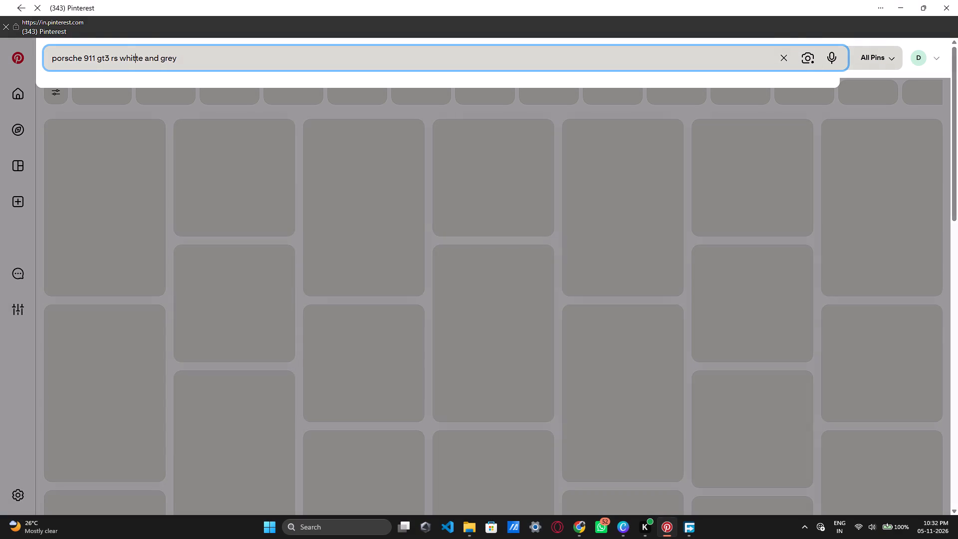
key("BackSpace")
key("Return")
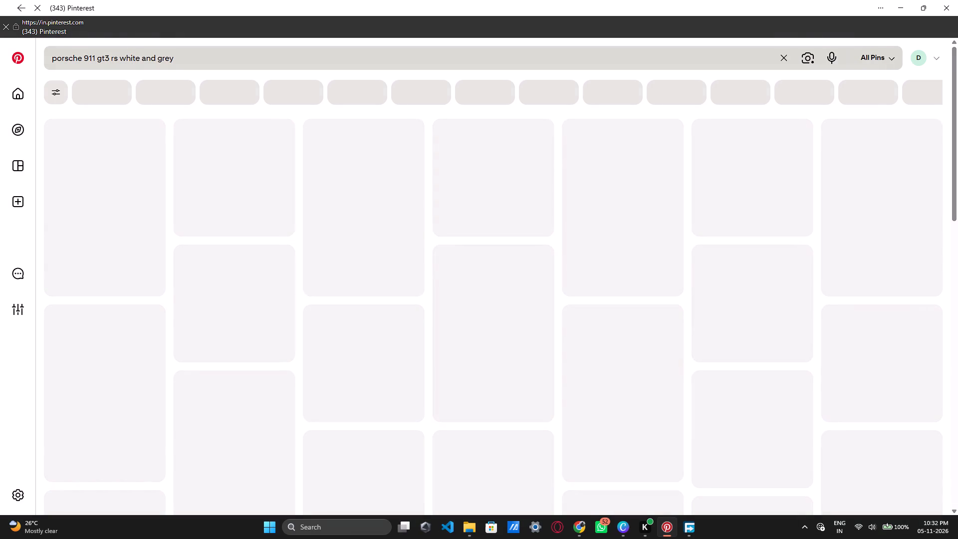